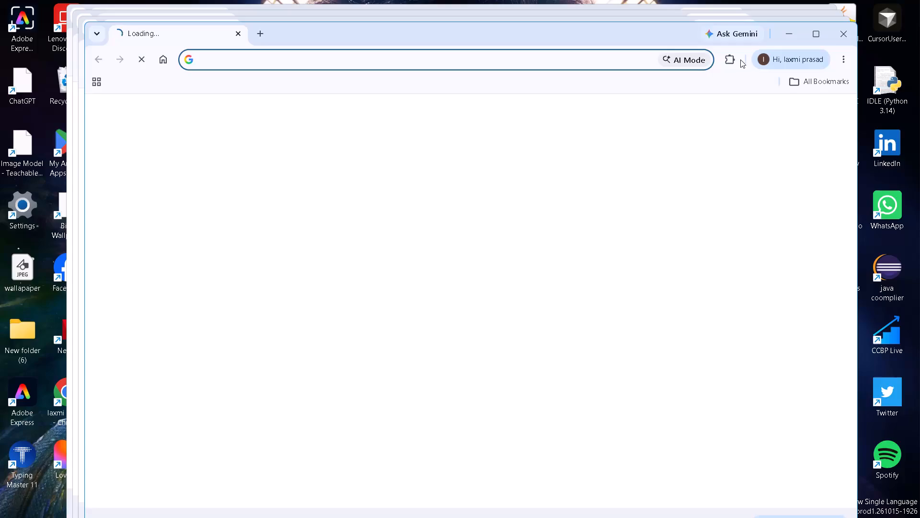
# Close the surplus browser windows stacked on the desktop, keeping one open.
pyautogui.click(839, 34)
pyautogui.click(839, 29)
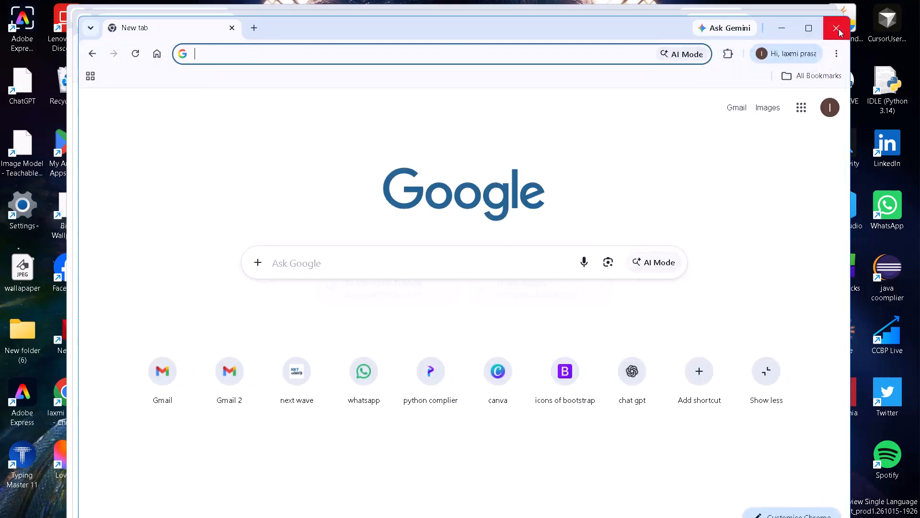
pyautogui.click(831, 18)
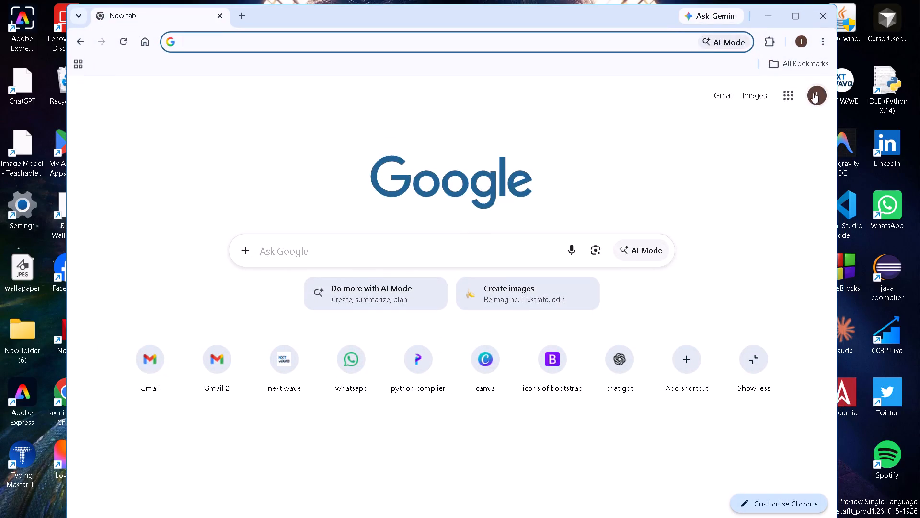
# Open a separate browser window under the School profile.
pyautogui.click(796, 36)
pyautogui.click(659, 275)
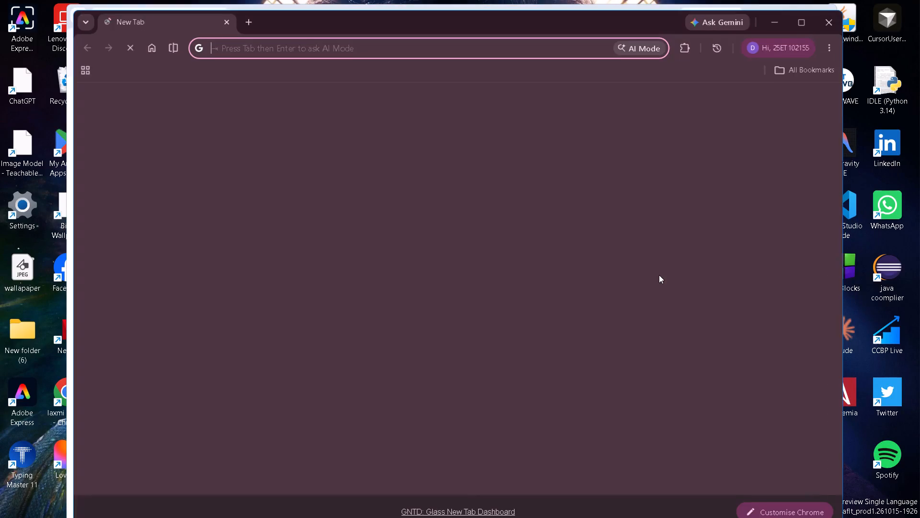
# Search the web for drive, open Google Drive from the results and maximise the window.
pyautogui.click(437, 47)
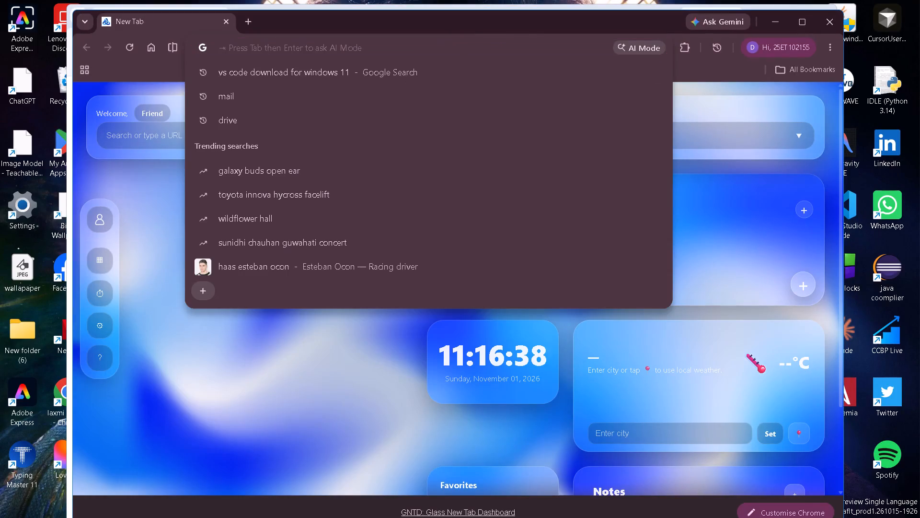
pyautogui.click(749, 126)
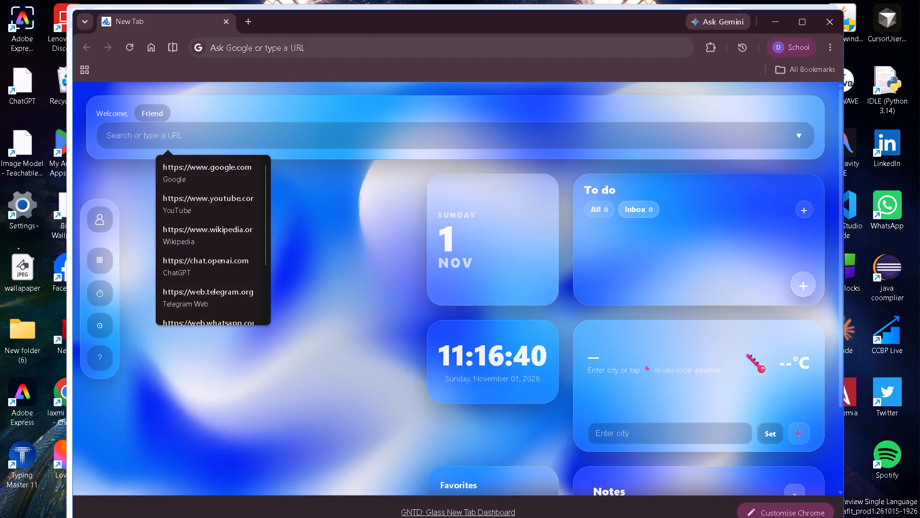
pyautogui.write('dr')
pyautogui.click(373, 43)
pyautogui.write('dr')
pyautogui.click(335, 90)
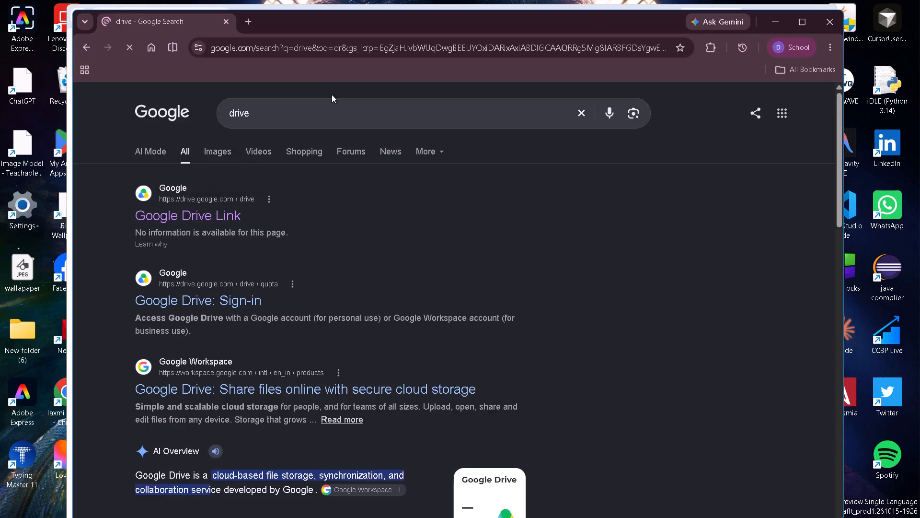
pyautogui.click(221, 213)
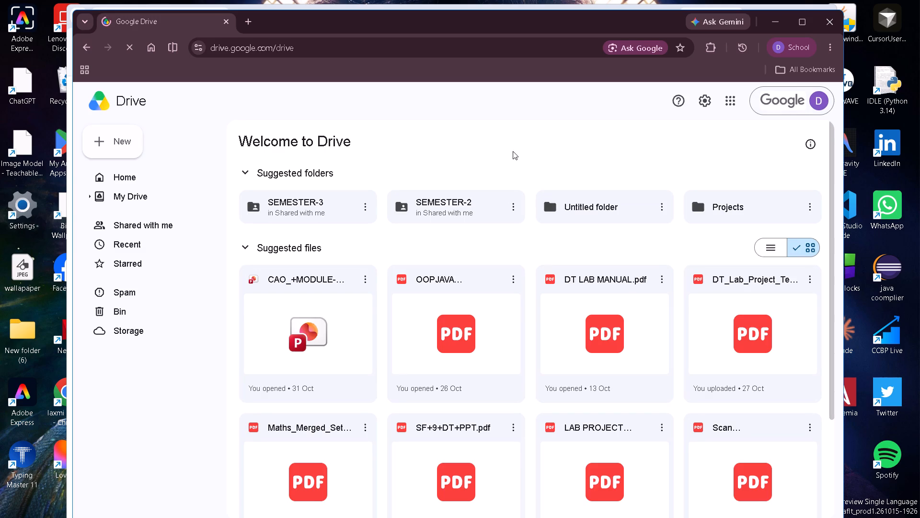
pyautogui.click(793, 26)
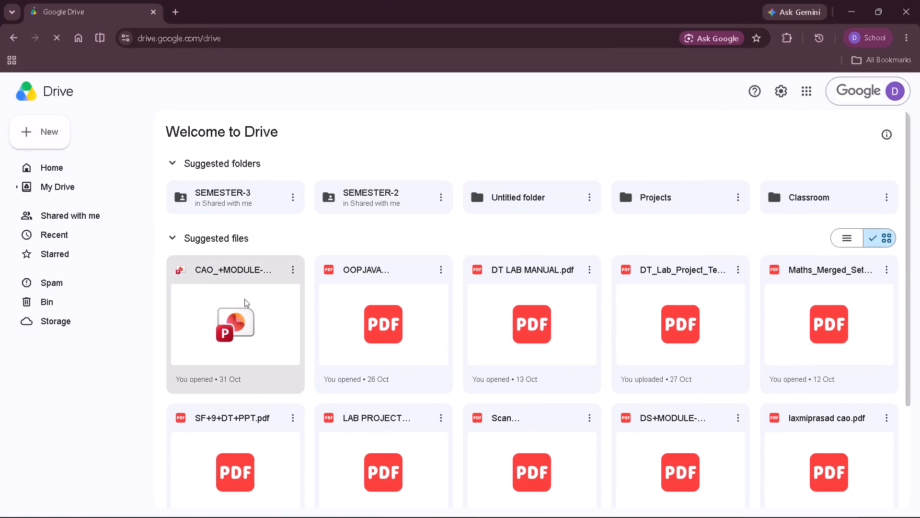
# Open the CAO Module-3 presentation from the CAO folder inside SEMESTER-3 in Google Drive.
pyautogui.doubleClick(238, 310)
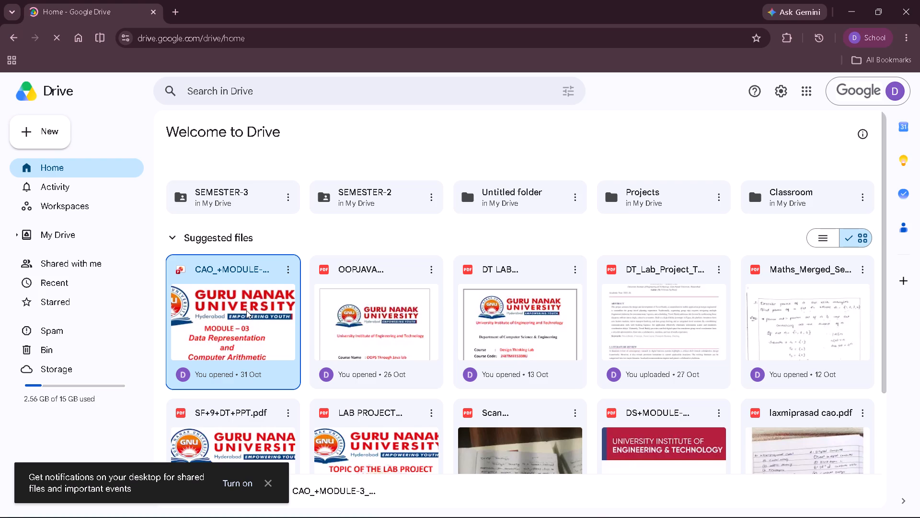
pyautogui.doubleClick(245, 200)
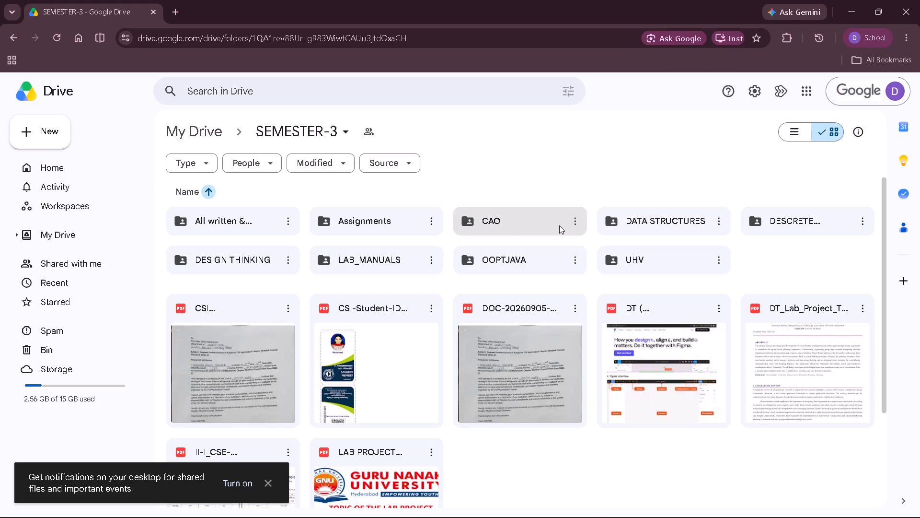
pyautogui.click(508, 221)
pyautogui.doubleClick(508, 221)
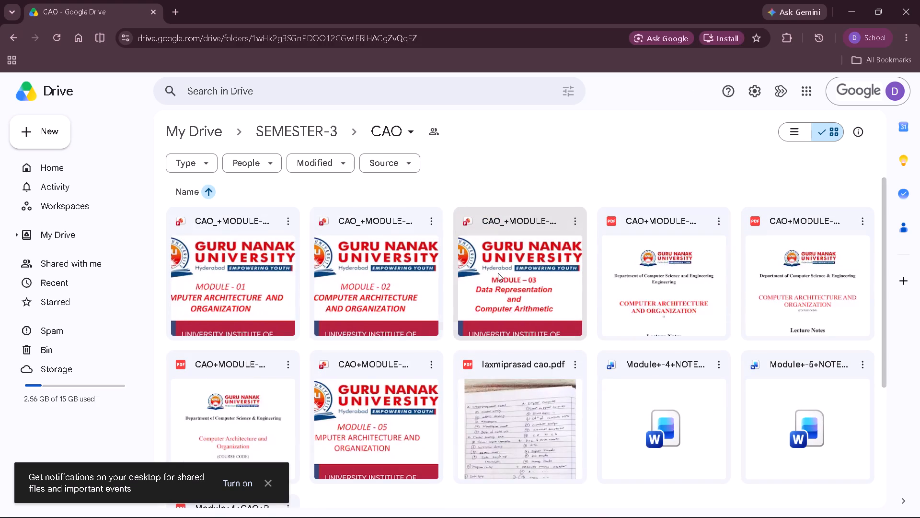
pyautogui.doubleClick(529, 306)
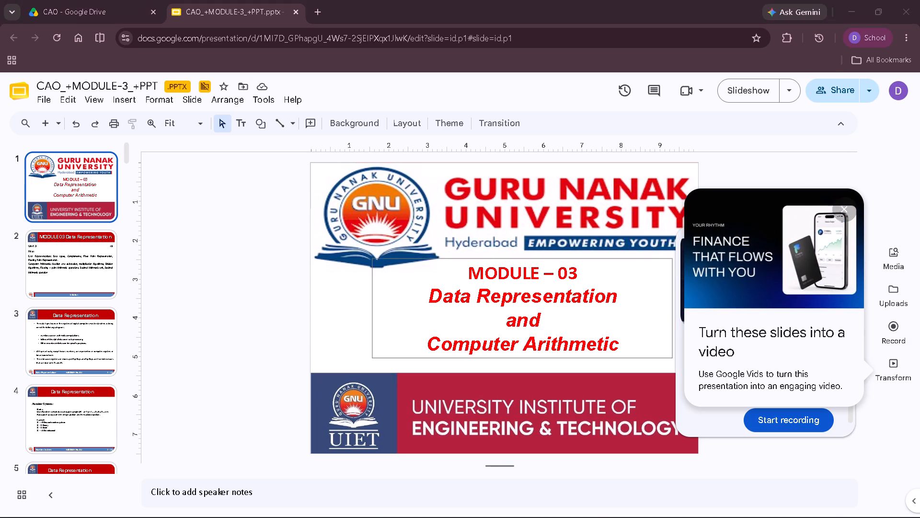
# In the other profile's browser window, search for figma, maximise the window and open the Figma site.
pyautogui.click(241, 44)
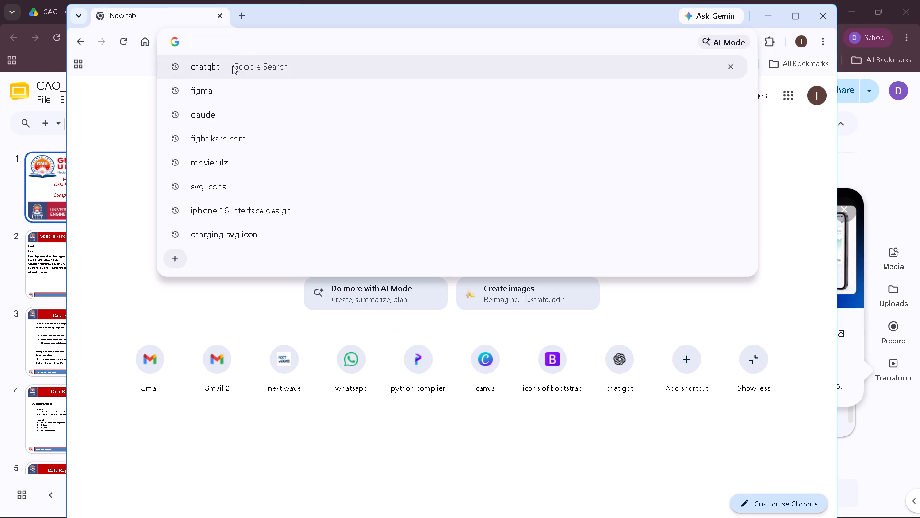
pyautogui.click(230, 89)
pyautogui.click(792, 12)
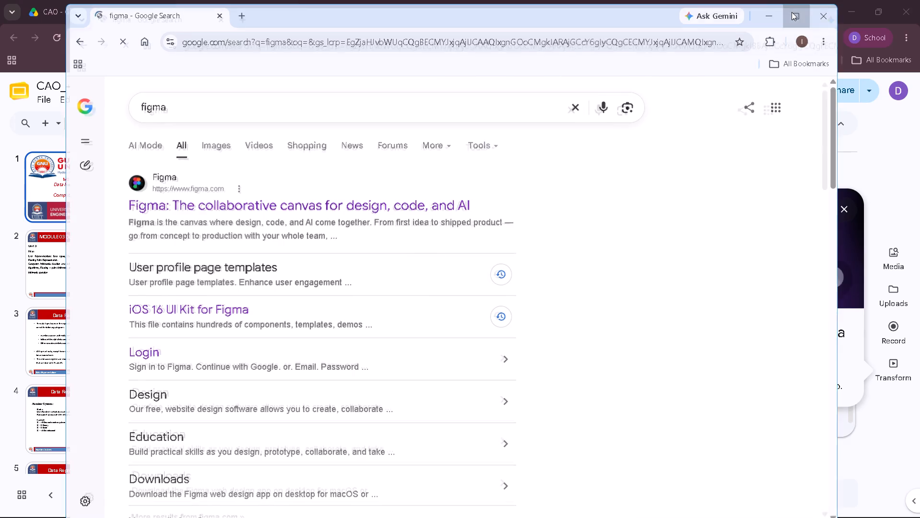
pyautogui.doubleClick(199, 204)
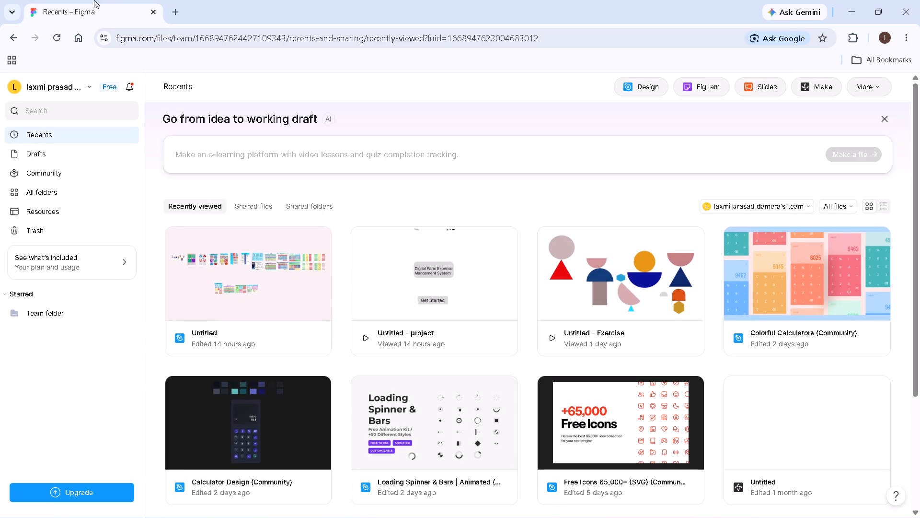
# Open the most recently edited Untitled design file and go to its project page.
pyautogui.doubleClick(233, 293)
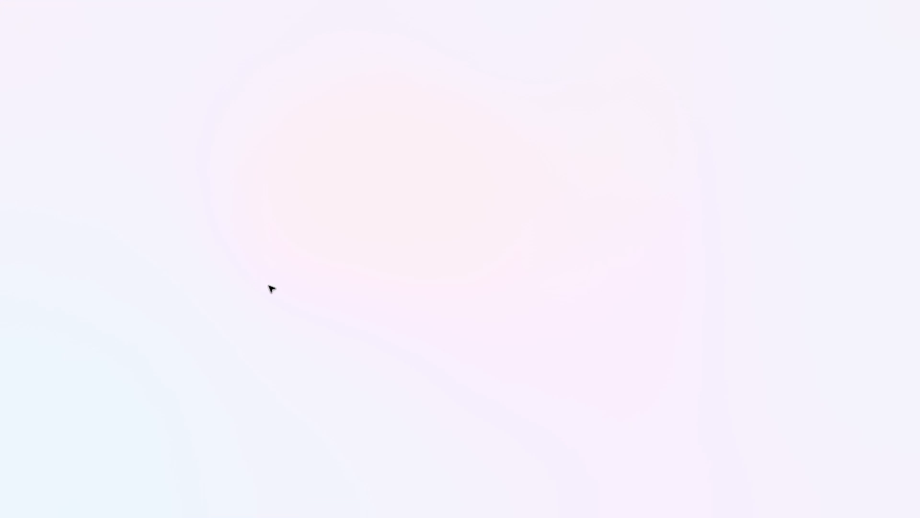
pyautogui.click(67, 161)
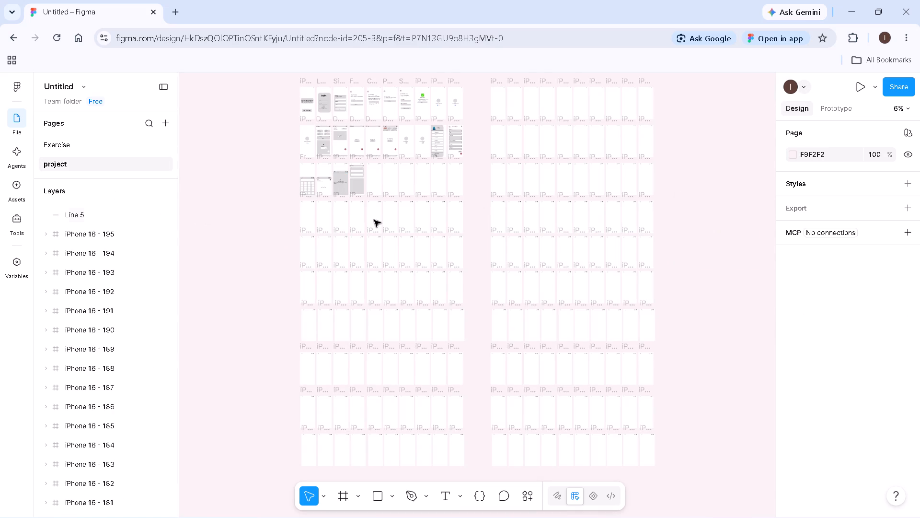
# Examine the Expenses screen in frame iPhone 16 - 19 up close.
pyautogui.keyDown('ctrl'); pyautogui.scroll(10, 355, 224); pyautogui.keyUp('ctrl')
pyautogui.press('h')
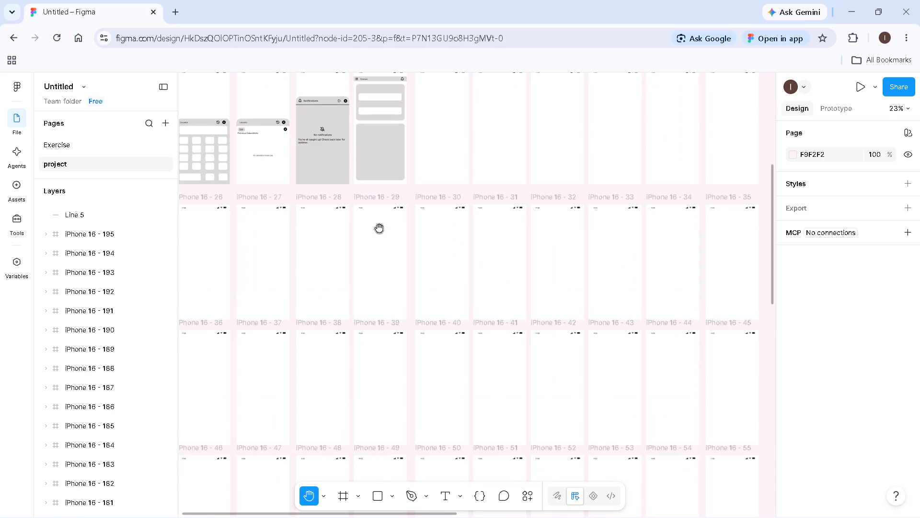
pyautogui.moveTo(379, 228); pyautogui.dragTo(504, 446)
pyautogui.keyDown('ctrl'); pyautogui.scroll(9, 513, 360); pyautogui.keyUp('ctrl')
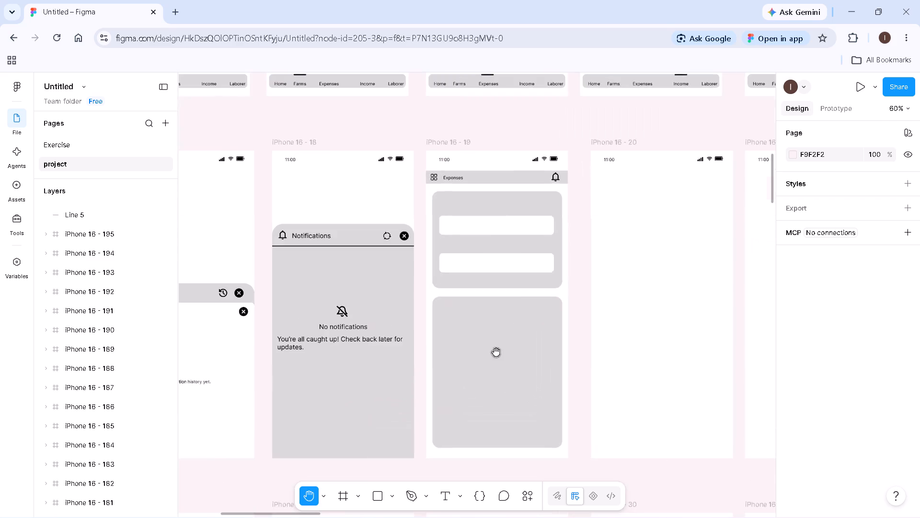
pyautogui.keyDown('ctrl'); pyautogui.moveTo(496, 352); pyautogui.dragTo(441, 292); pyautogui.keyUp('ctrl')
pyautogui.keyDown('ctrl'); pyautogui.scroll(3, 441, 292); pyautogui.keyUp('ctrl')
pyautogui.keyDown('ctrl'); pyautogui.moveTo(435, 294); pyautogui.dragTo(456, 351); pyautogui.keyUp('ctrl')
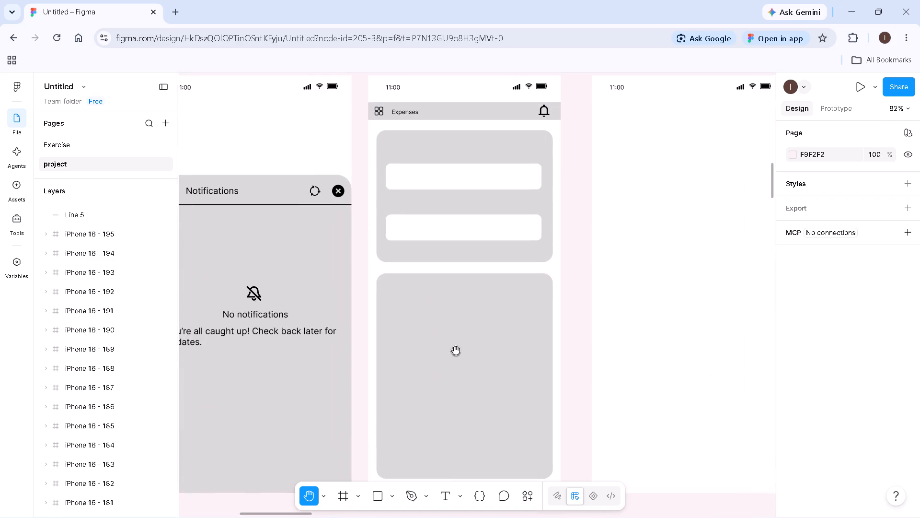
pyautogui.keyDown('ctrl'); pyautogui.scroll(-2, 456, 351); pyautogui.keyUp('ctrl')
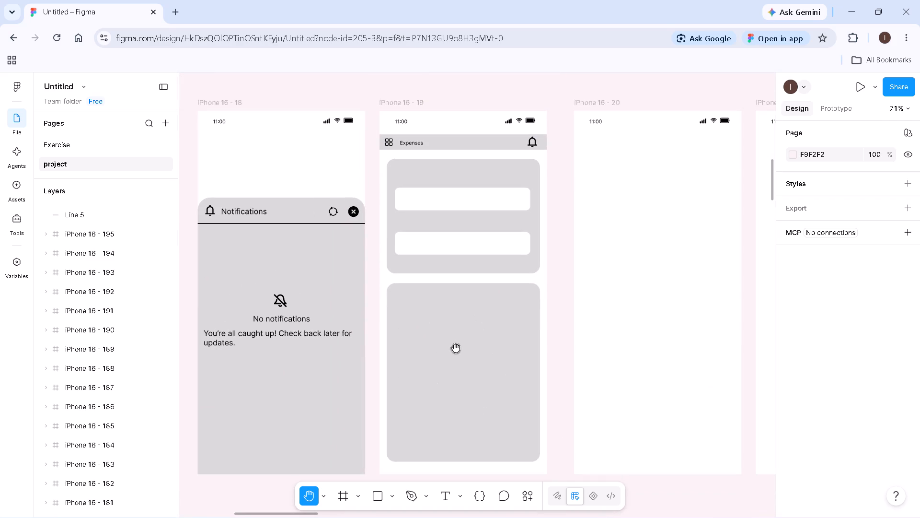
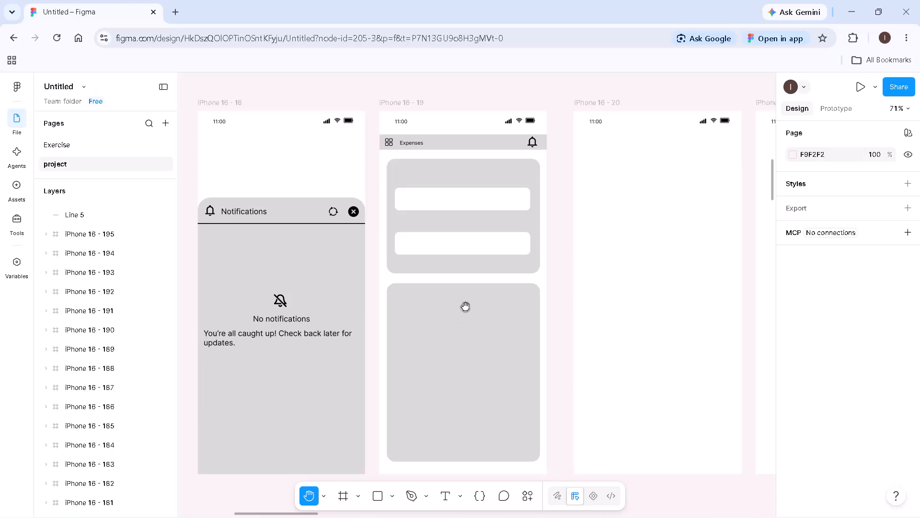
# Copy the upper white field of the Expenses screen and place the duplicate near the top of the lower grey card, aligned with the fields above.
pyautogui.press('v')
pyautogui.click(452, 208)
pyautogui.rightClick(452, 208)
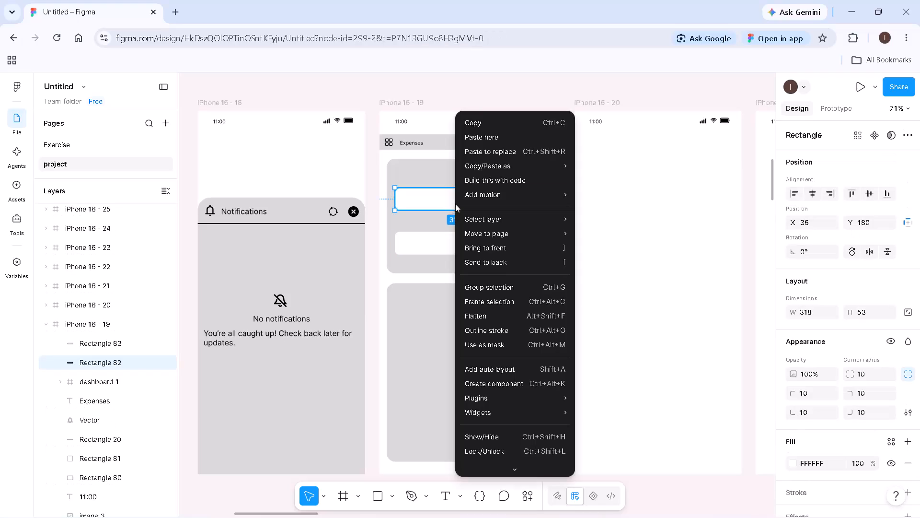
pyautogui.click(503, 126)
pyautogui.click(433, 333)
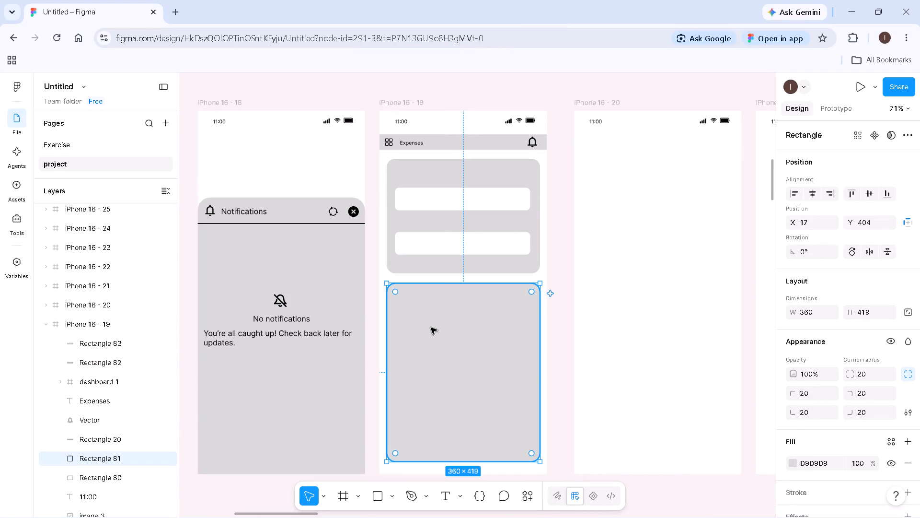
pyautogui.hotkey('ctrl', 'v')
pyautogui.moveTo(482, 198); pyautogui.dragTo(480, 309)
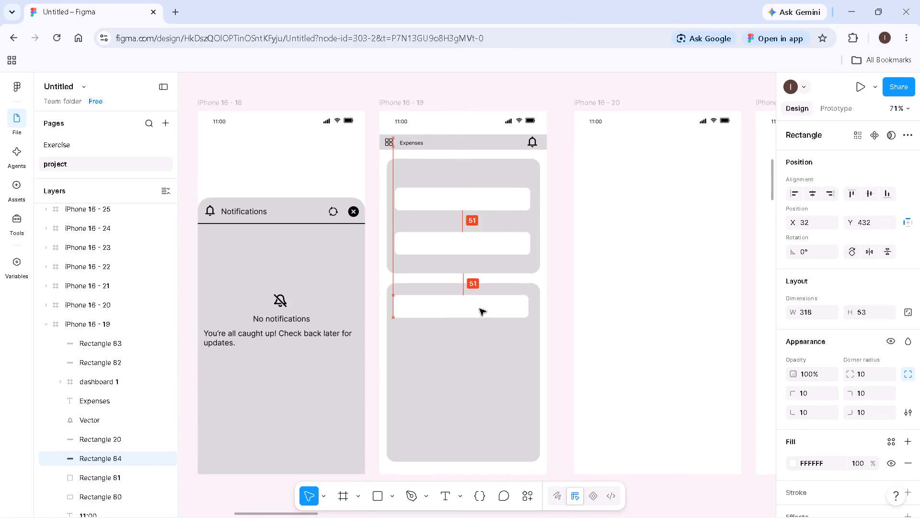
pyautogui.moveTo(480, 309); pyautogui.dragTo(481, 312)
pyautogui.click(467, 387)
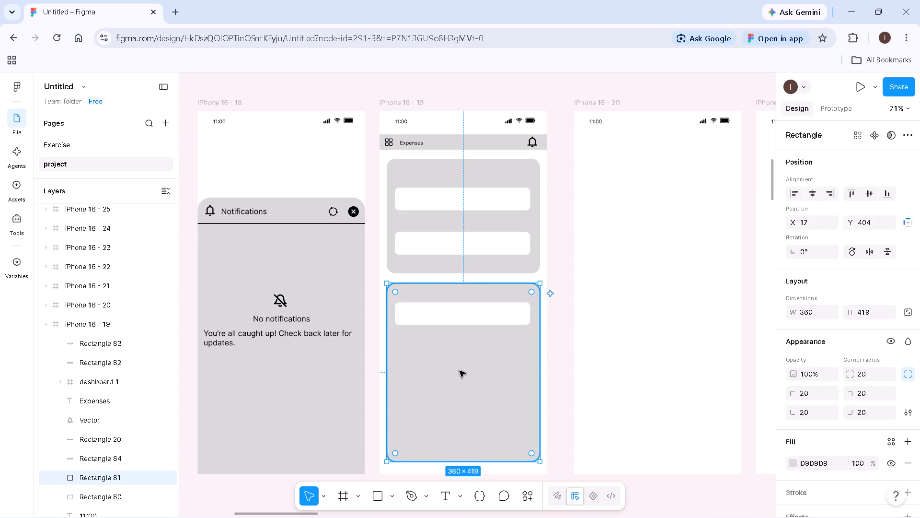
# Paste a 318 × 53 white field rectangle into the lower grey card of iPhone 16 - 19, aligned with the field above at about Y 630.
pyautogui.rightClick(460, 320)
pyautogui.click(434, 388)
pyautogui.hotkey('ctrl', 'v')
pyautogui.moveTo(494, 202); pyautogui.dragTo(505, 255)
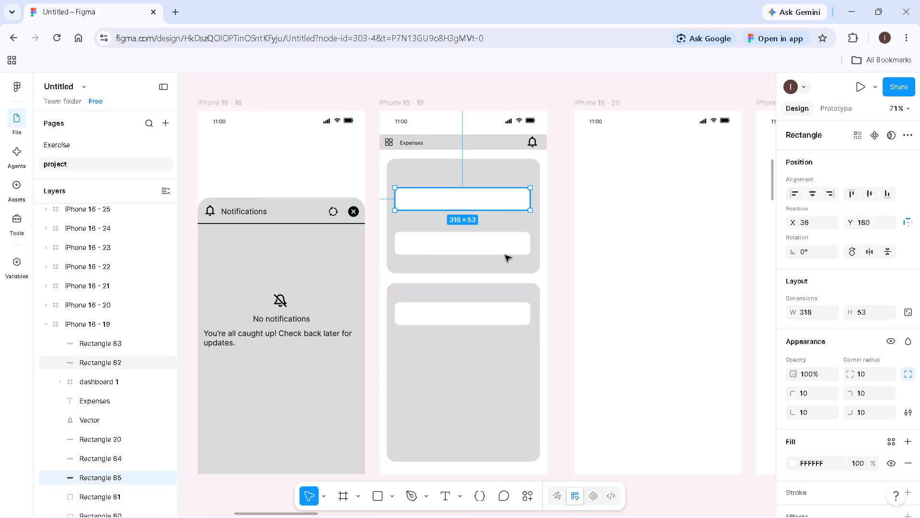
pyautogui.moveTo(505, 255); pyautogui.dragTo(494, 394)
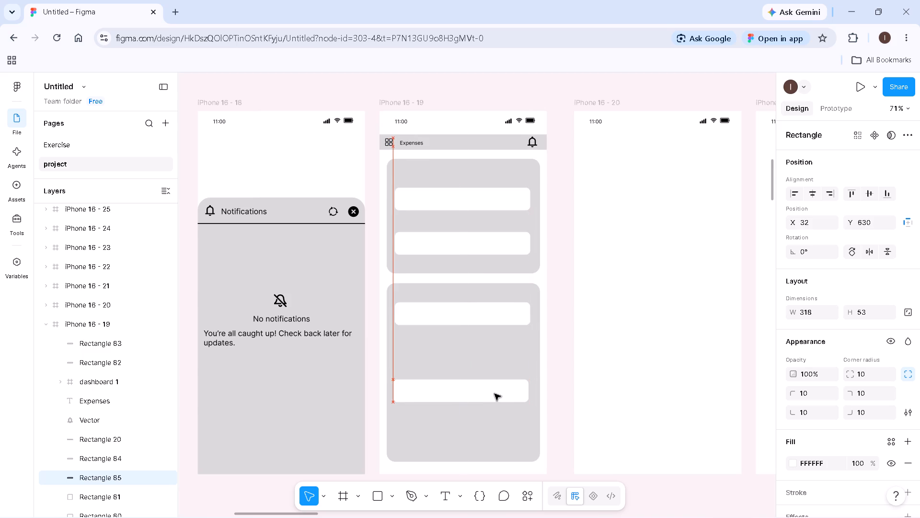
pyautogui.moveTo(494, 394); pyautogui.dragTo(495, 394)
# Paste another 318 × 53 white field and place it near the bottom of the lower card in iPhone 16 - 19, below the previous copy.
pyautogui.click(481, 453)
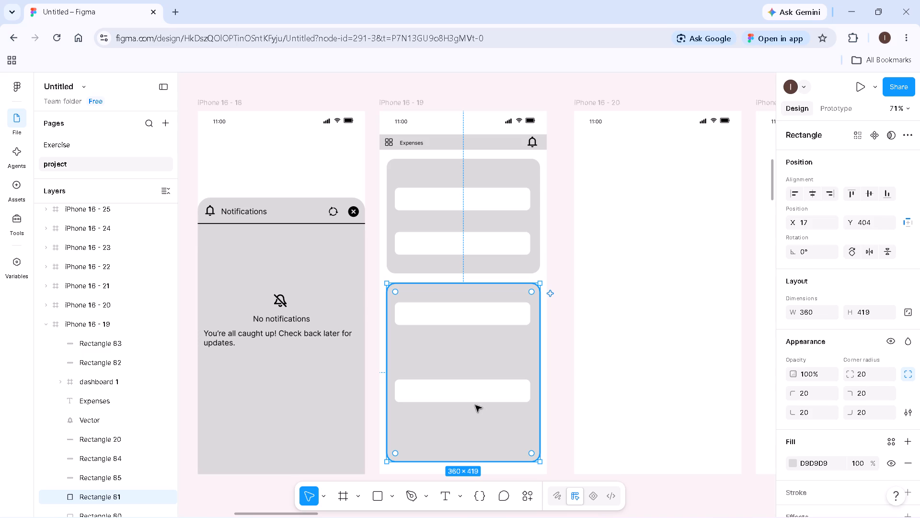
pyautogui.rightClick(454, 412)
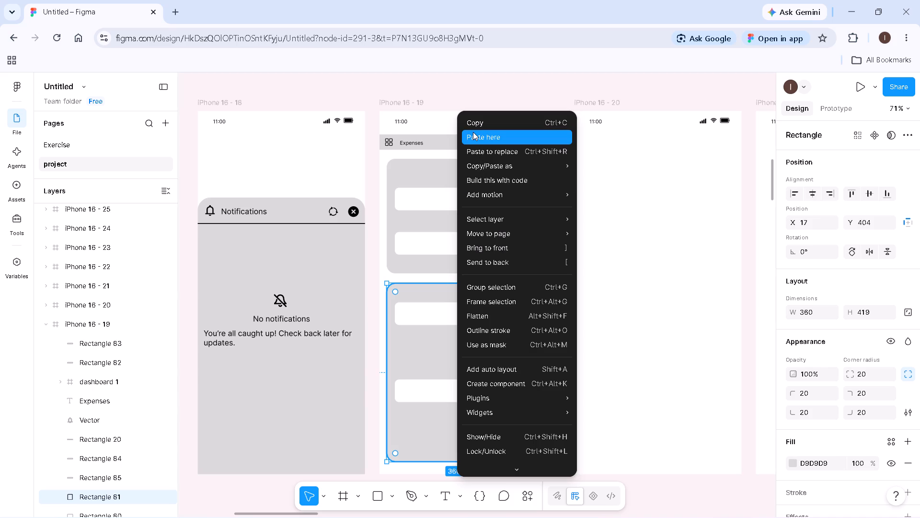
pyautogui.click(472, 130)
pyautogui.moveTo(506, 158); pyautogui.dragTo(487, 212)
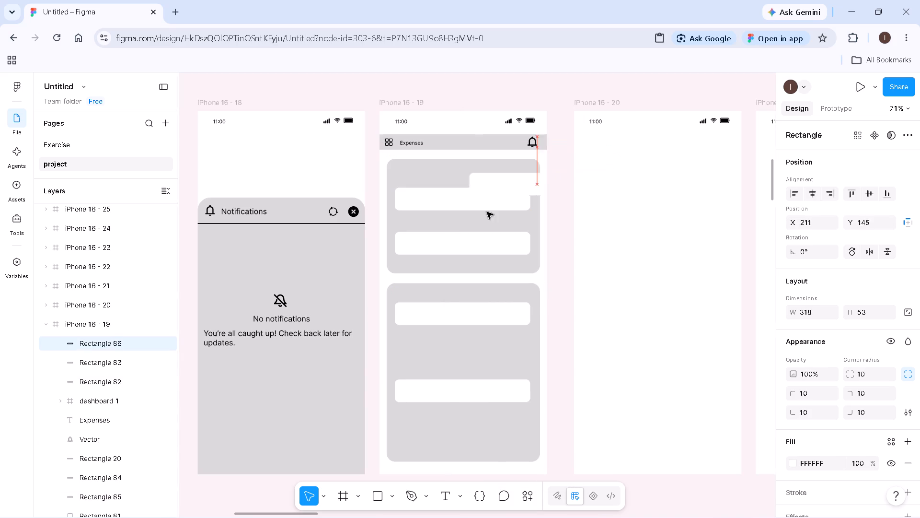
pyautogui.moveTo(487, 212); pyautogui.dragTo(430, 426)
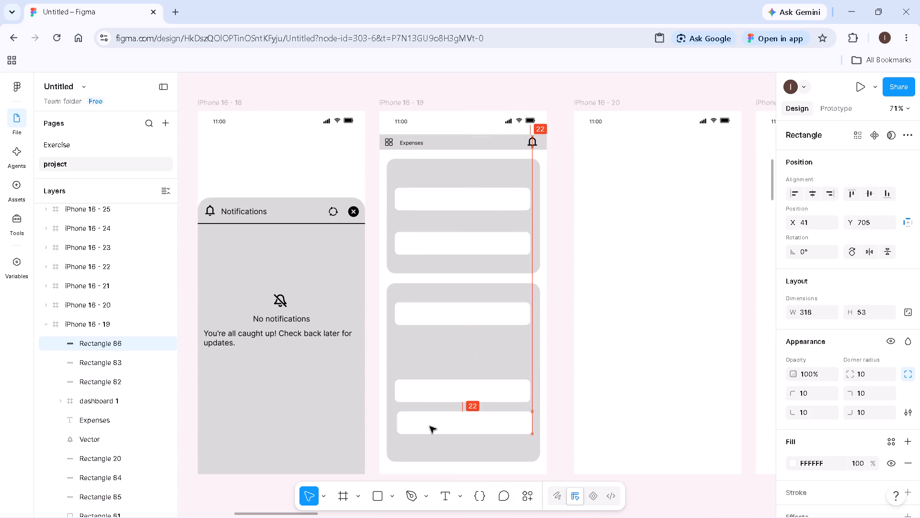
pyautogui.moveTo(430, 426); pyautogui.dragTo(429, 428)
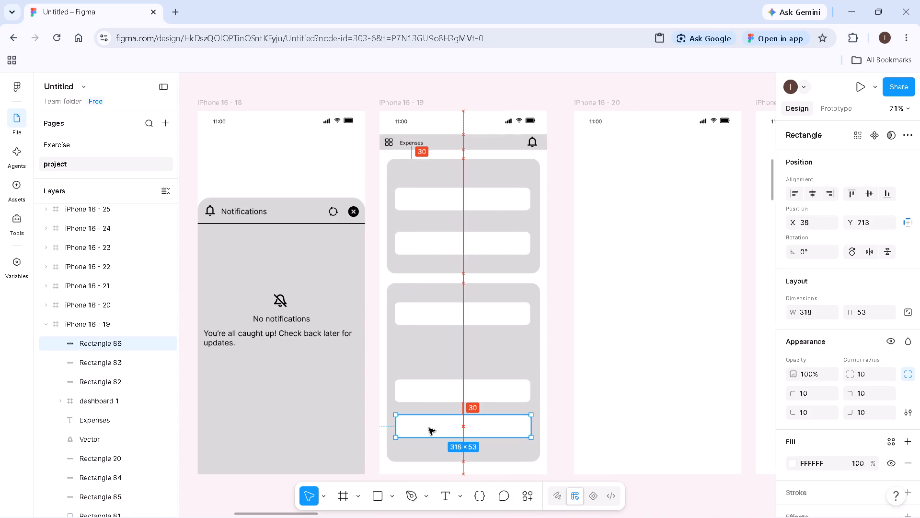
pyautogui.moveTo(429, 428); pyautogui.dragTo(428, 434)
# Add the text label "Save password" inside the bottom white field of the lower grey card in iPhone 16 - 19.
pyautogui.click(445, 495)
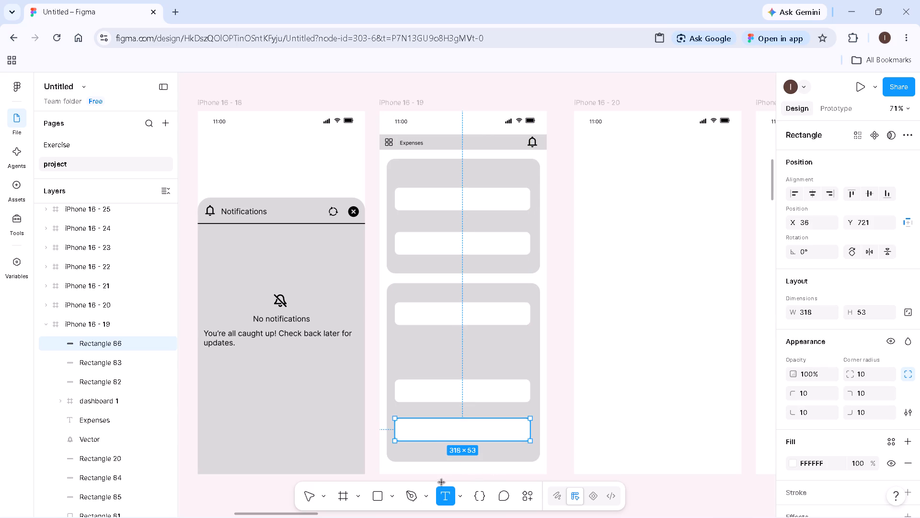
pyautogui.doubleClick(434, 426)
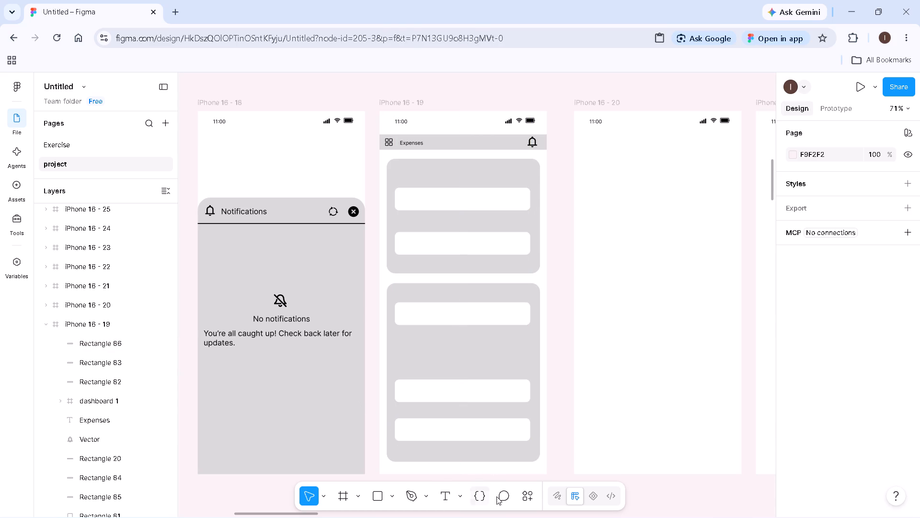
pyautogui.click(425, 436)
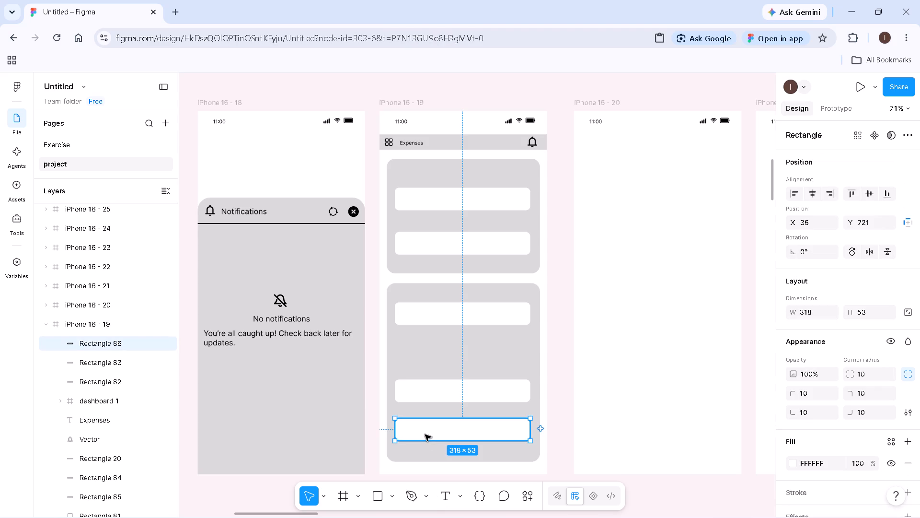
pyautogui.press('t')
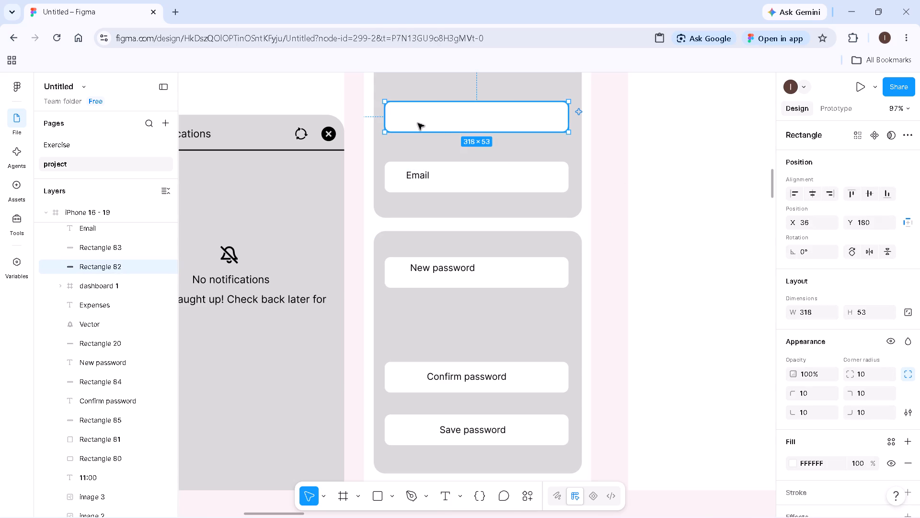
# Add the text label "Enter username" inside the empty white field above the Email field in iPhone 16 - 19.
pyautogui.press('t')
pyautogui.click(413, 113)
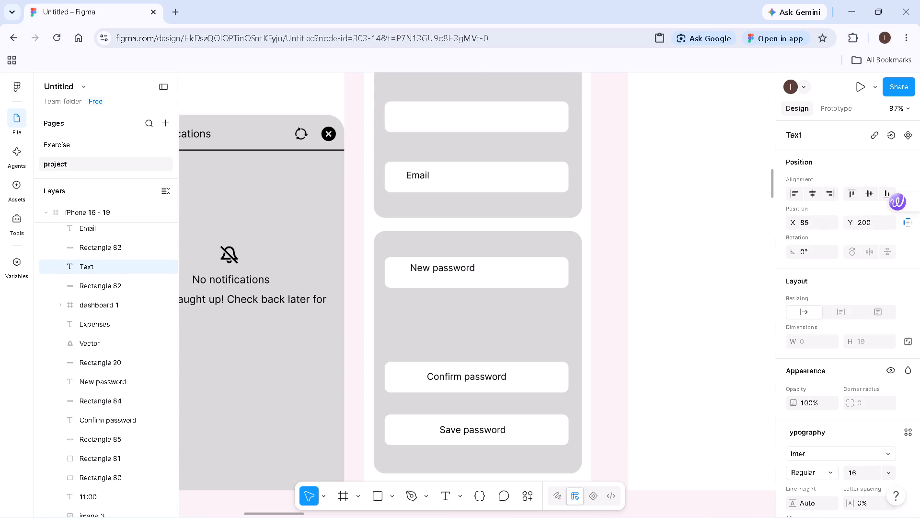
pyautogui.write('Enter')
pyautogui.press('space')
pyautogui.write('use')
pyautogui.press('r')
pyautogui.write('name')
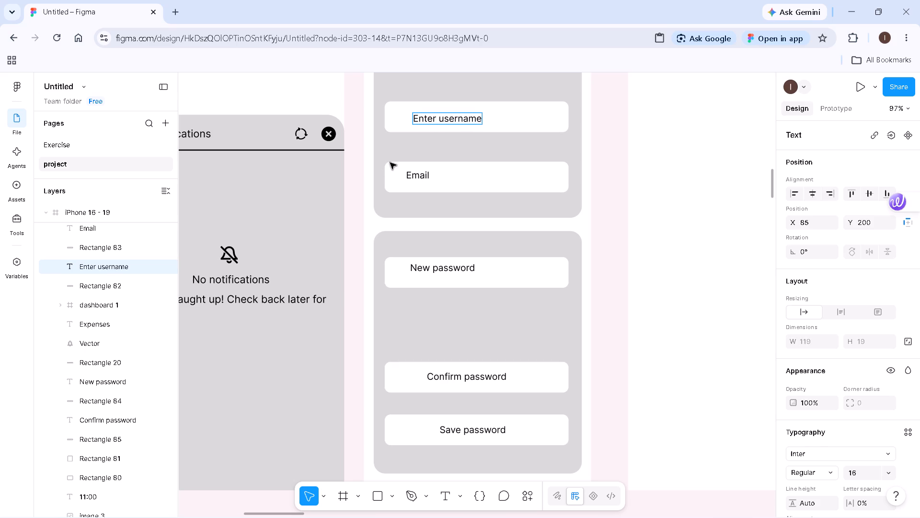
# Replace the "Email" text in the upper card's second field with "Enter your email".
pyautogui.doubleClick(409, 172)
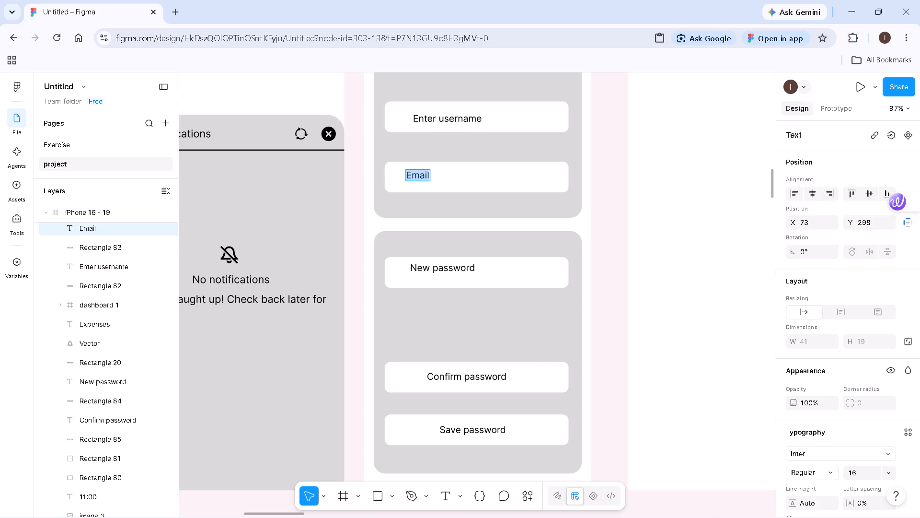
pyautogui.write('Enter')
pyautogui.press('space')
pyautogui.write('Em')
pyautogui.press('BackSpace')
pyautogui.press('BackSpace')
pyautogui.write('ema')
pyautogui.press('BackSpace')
# Correct the wording of the text in the upper card's second field in iPhone 16 - 19 to "Enter your email".
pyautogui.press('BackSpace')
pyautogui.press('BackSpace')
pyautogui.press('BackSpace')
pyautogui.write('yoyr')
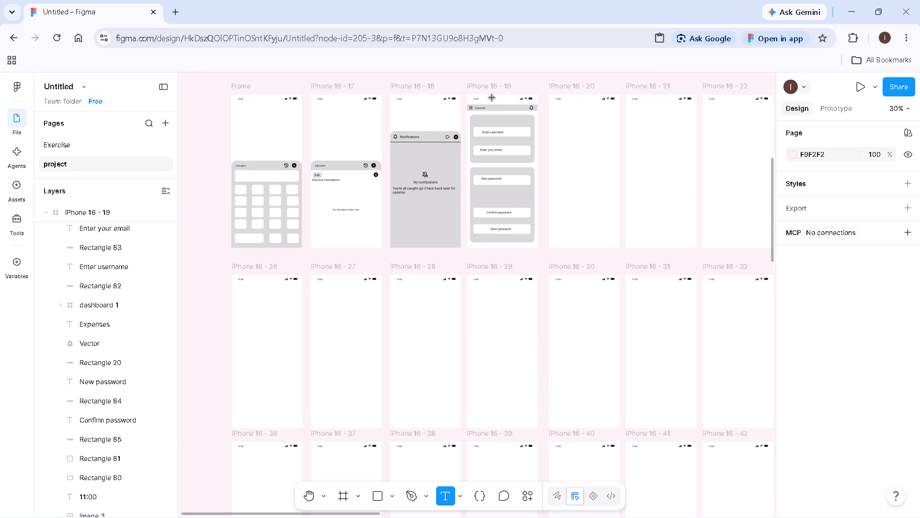
# Select the 11:00 time text and the signal, Wi-Fi and battery icons at the top of frame iPhone 16 - 29.
pyautogui.keyDown('ctrl'); pyautogui.scroll(8, 489, 119); pyautogui.keyUp('ctrl')
pyautogui.keyDown('ctrl'); pyautogui.scroll(-5, 475, 375); pyautogui.keyUp('ctrl')
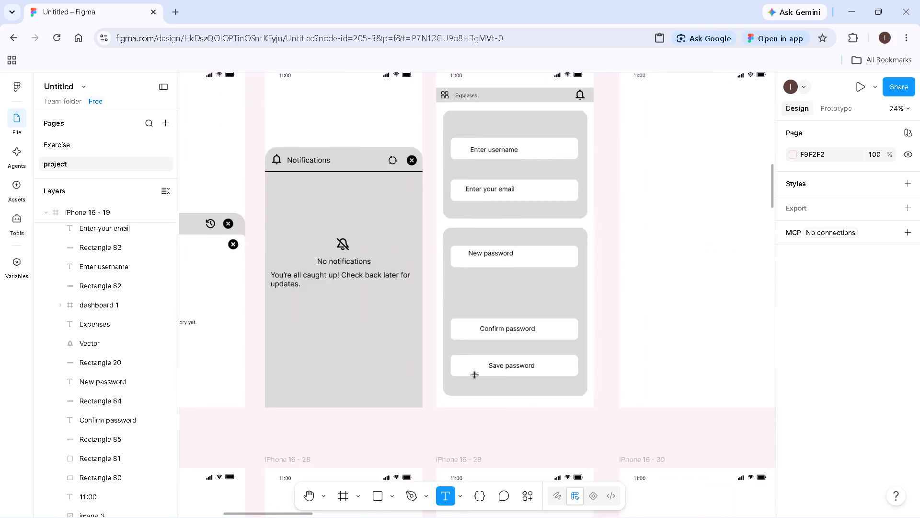
pyautogui.keyDown('ctrl'); pyautogui.scroll(-1, 475, 375); pyautogui.keyUp('ctrl')
pyautogui.press('h')
pyautogui.moveTo(479, 458); pyautogui.dragTo(491, 341)
pyautogui.keyDown('ctrl'); pyautogui.scroll(4, 491, 341); pyautogui.keyUp('ctrl')
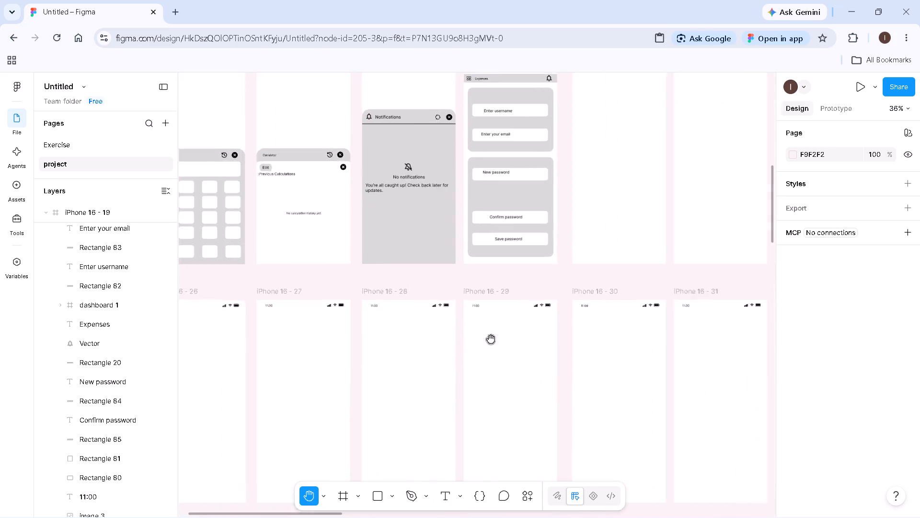
pyautogui.keyDown('ctrl'); pyautogui.scroll(5, 491, 339); pyautogui.keyUp('ctrl')
pyautogui.press('v')
pyautogui.moveTo(436, 277); pyautogui.dragTo(469, 259)
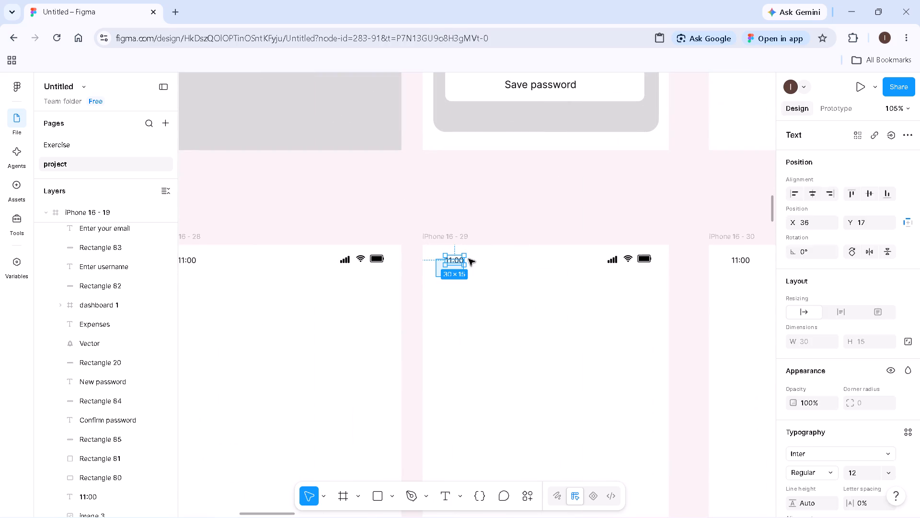
pyautogui.moveTo(469, 259); pyautogui.dragTo(655, 256)
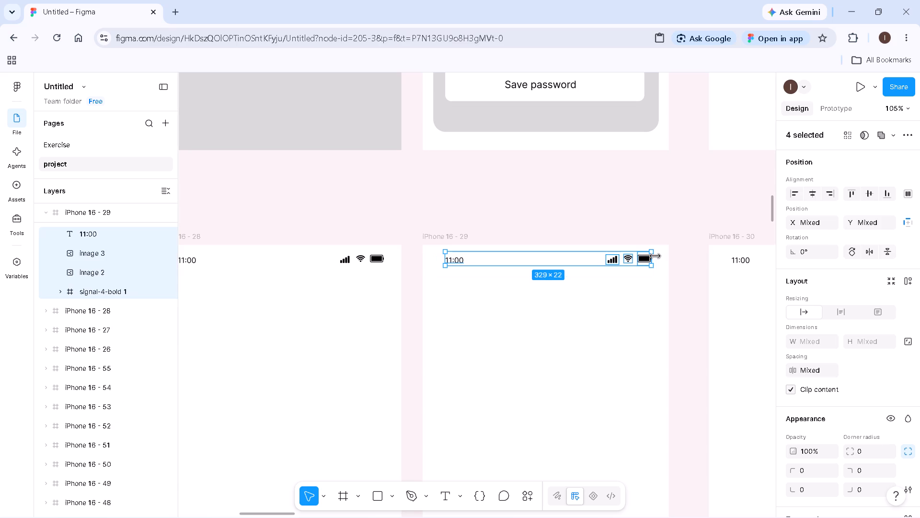
pyautogui.keyDown('ctrl'); pyautogui.scroll(-20, 655, 256); pyautogui.keyUp('ctrl')
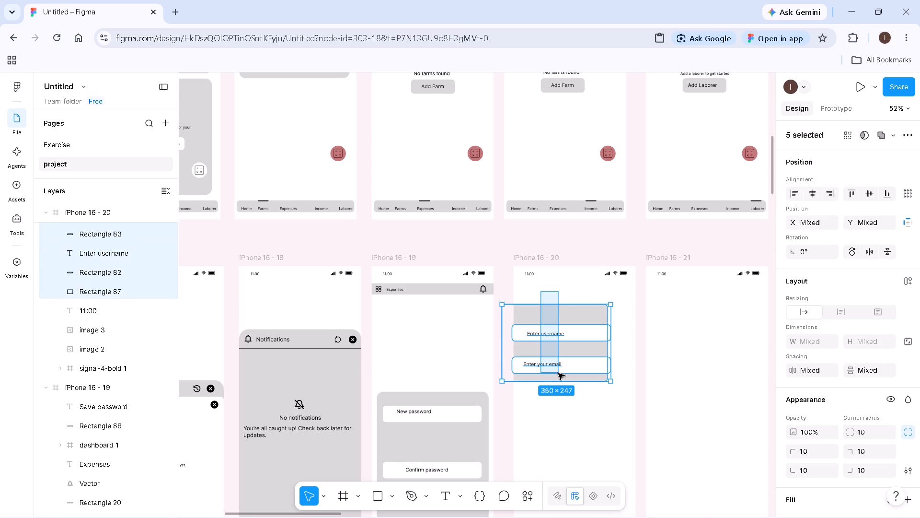
# Move the card with the username and email fields from iPhone 16 - 20 into iPhone 16 - 19, between the Expenses header and the password card.
pyautogui.moveTo(558, 373); pyautogui.dragTo(558, 384)
pyautogui.moveTo(546, 350); pyautogui.dragTo(419, 350)
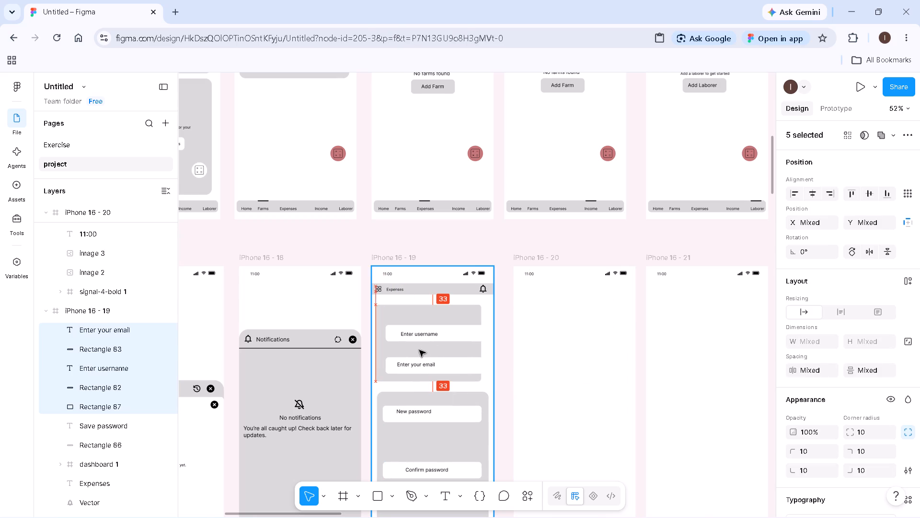
pyautogui.moveTo(419, 350); pyautogui.dragTo(421, 350)
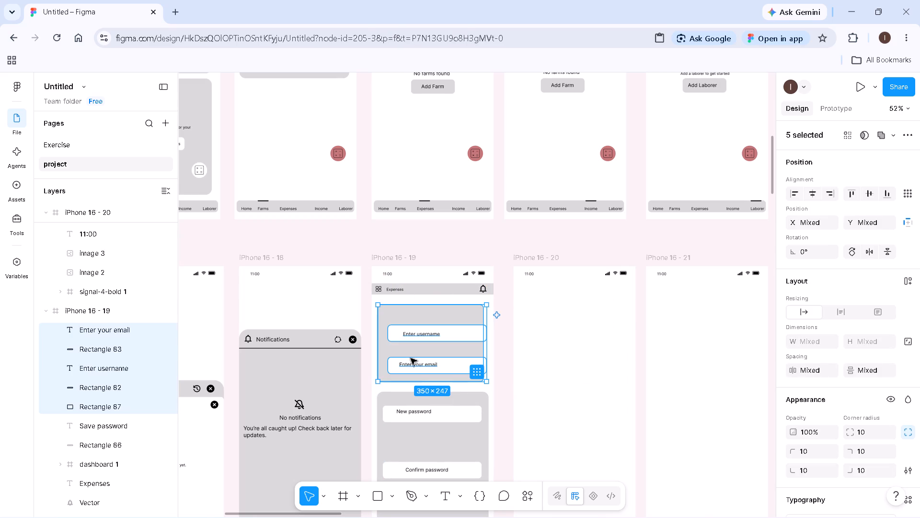
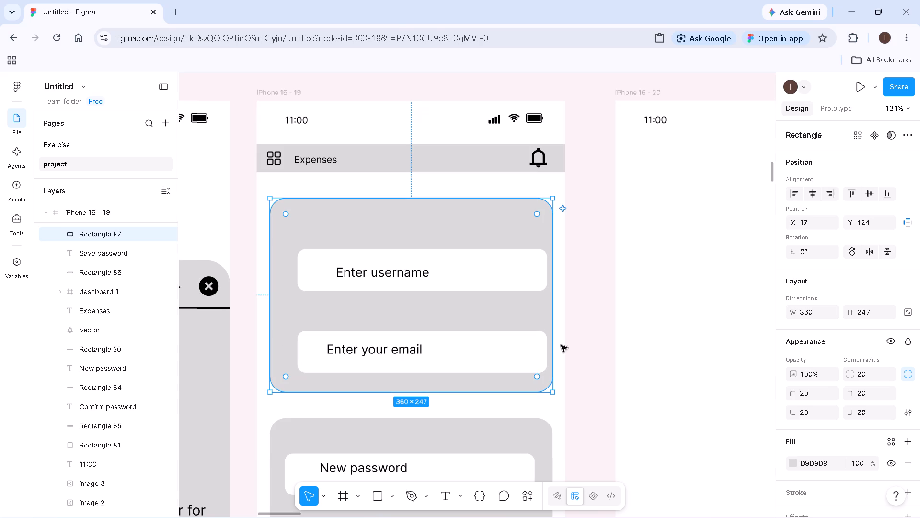
# Lock Rectangle 87, the grey background of the upper card in iPhone 16 - 19.
pyautogui.click(581, 334)
pyautogui.click(551, 318)
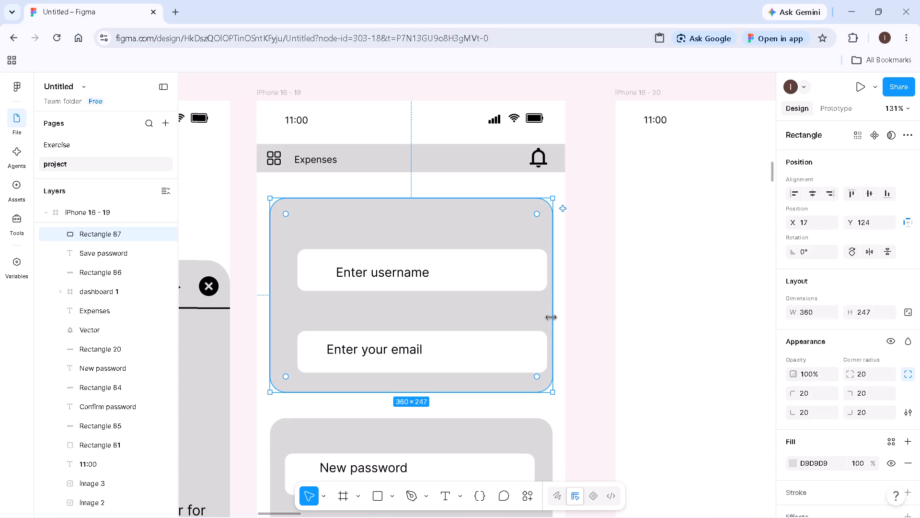
pyautogui.click(553, 316)
pyautogui.click(583, 330)
pyautogui.click(281, 247)
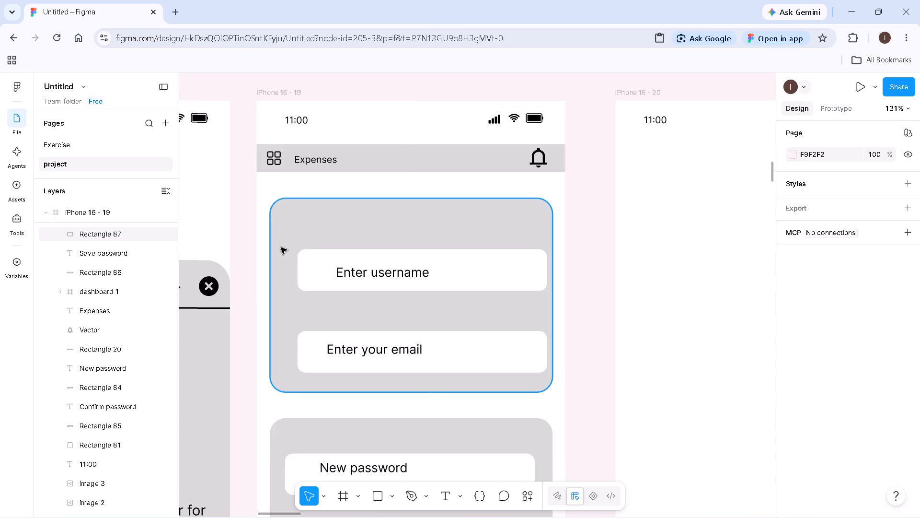
pyautogui.doubleClick(155, 235)
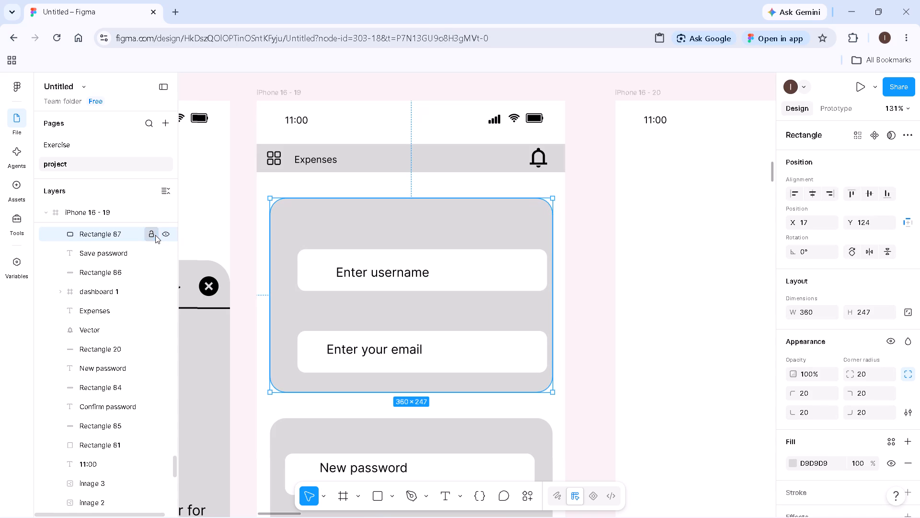
pyautogui.click(154, 235)
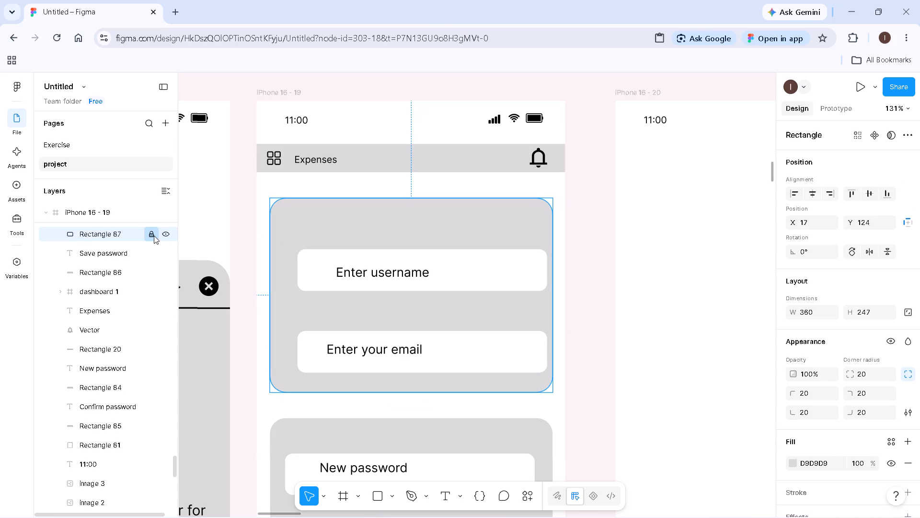
# Shift the white username field together with its "Enter username" text leftward so it sits centred in the upper card.
pyautogui.moveTo(296, 235); pyautogui.dragTo(454, 301)
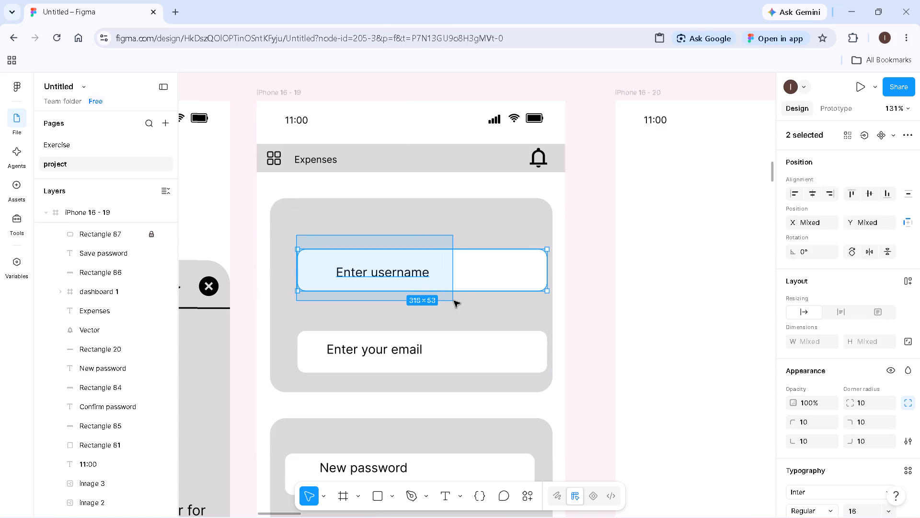
pyautogui.moveTo(454, 301); pyautogui.dragTo(460, 299)
pyautogui.moveTo(467, 283); pyautogui.dragTo(450, 280)
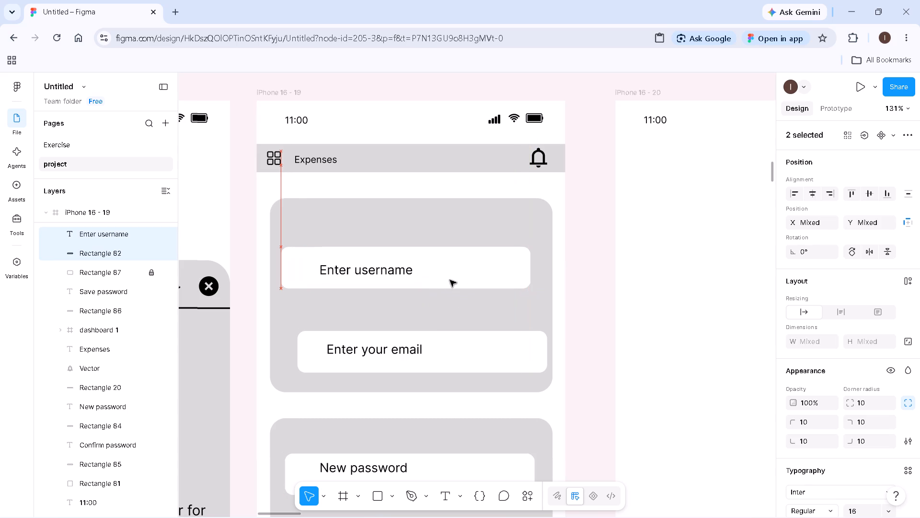
pyautogui.moveTo(450, 280); pyautogui.dragTo(452, 286)
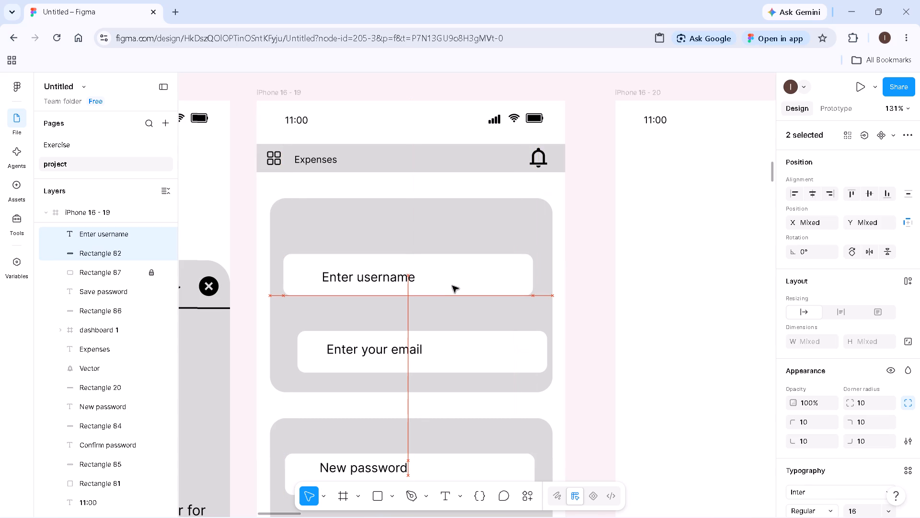
pyautogui.moveTo(452, 286); pyautogui.dragTo(453, 286)
# Move the white box of the email field leftward to line up beneath the username field in the upper card.
pyautogui.click(284, 322)
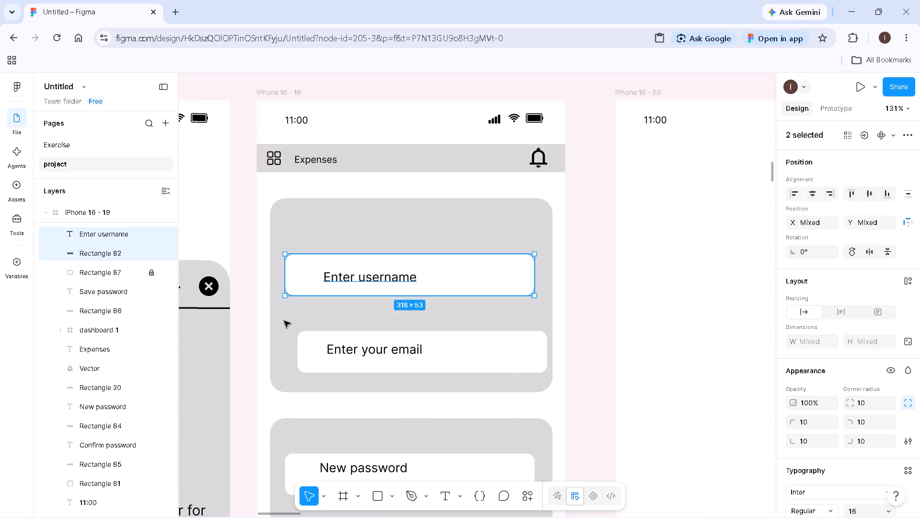
pyautogui.moveTo(284, 321); pyautogui.dragTo(471, 366)
pyautogui.click(471, 366)
pyautogui.moveTo(468, 366); pyautogui.dragTo(446, 363)
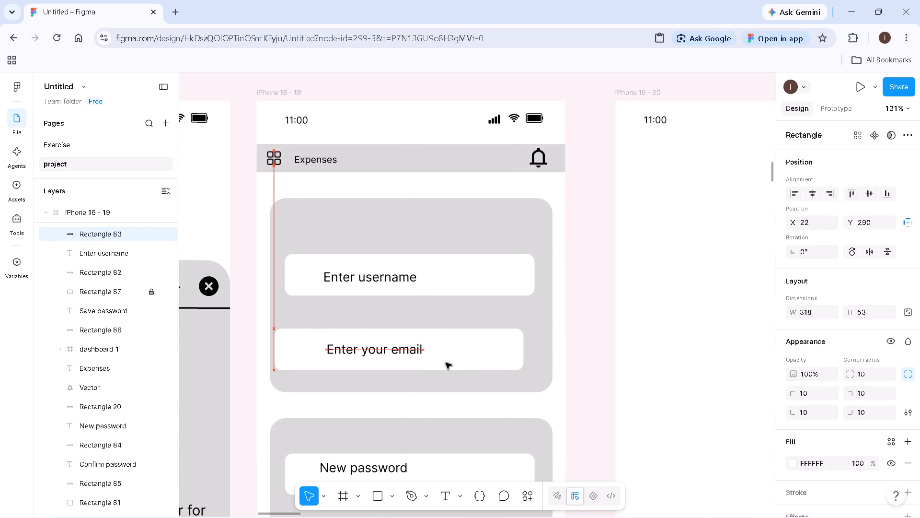
pyautogui.moveTo(446, 363); pyautogui.dragTo(453, 362)
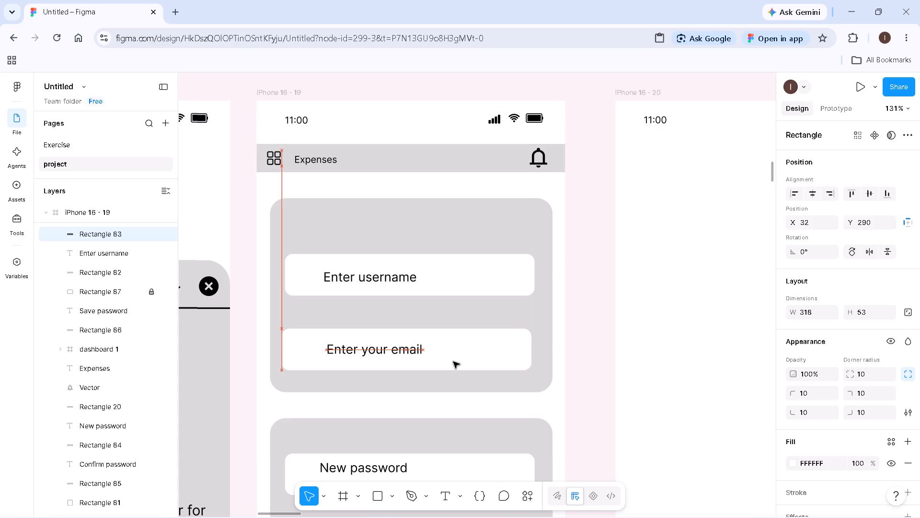
pyautogui.moveTo(453, 362); pyautogui.dragTo(455, 364)
pyautogui.click(612, 360)
# Shift the "Enter your email" and "Enter username" texts leftward so they start at the same distance inside their fields.
pyautogui.moveTo(355, 351); pyautogui.dragTo(343, 354)
pyautogui.click(343, 354)
pyautogui.moveTo(380, 286); pyautogui.dragTo(371, 288)
pyautogui.doubleClick(484, 317)
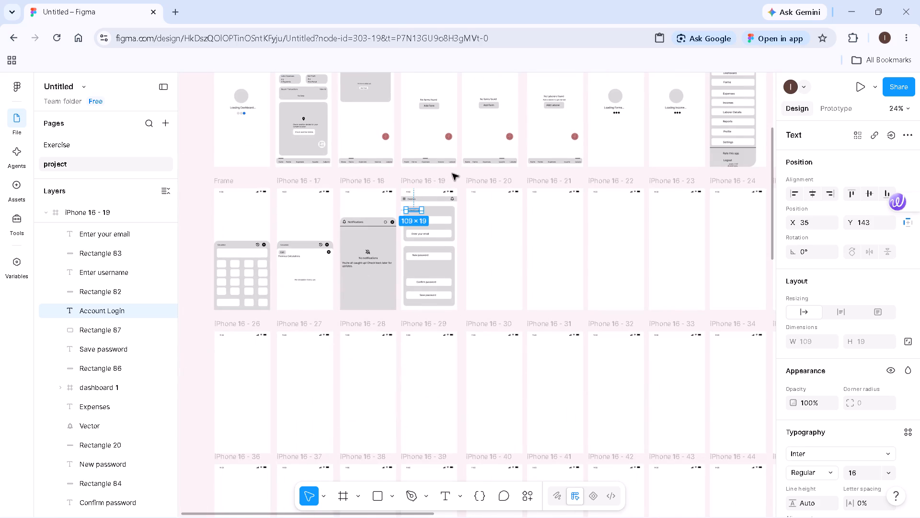
# Look over the dashboard and other project screens, and return to a close view of the cards in iPhone 16 - 19.
pyautogui.tripleClick(450, 172)
pyautogui.press('h')
pyautogui.moveTo(450, 172); pyautogui.dragTo(432, 387)
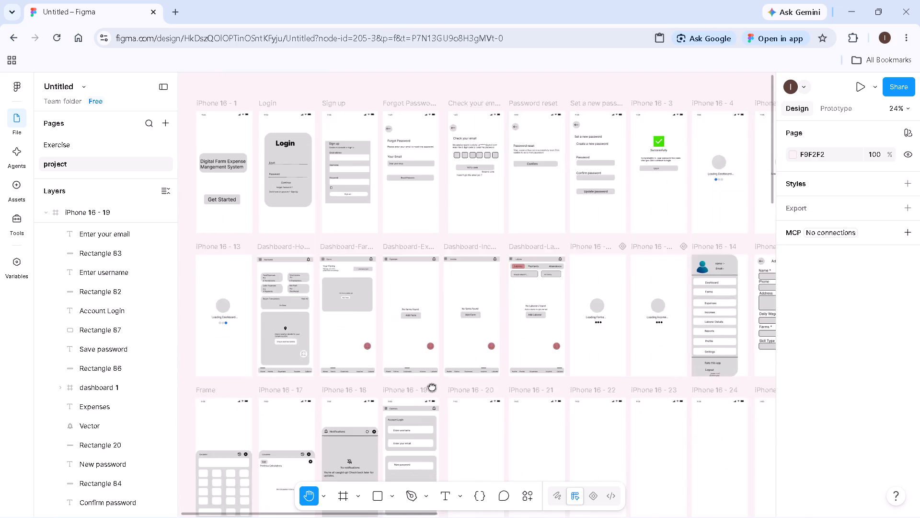
pyautogui.moveTo(432, 387); pyautogui.dragTo(437, 224)
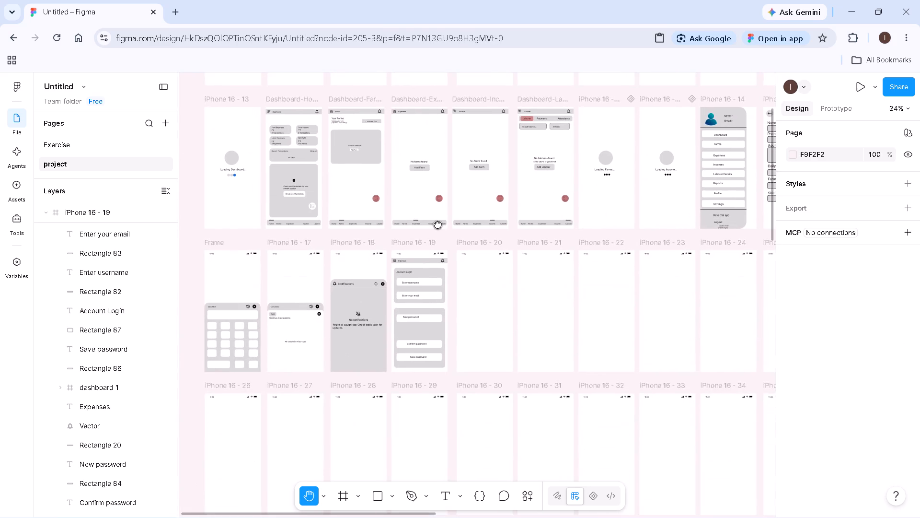
pyautogui.moveTo(437, 224); pyautogui.dragTo(436, 221)
pyautogui.keyDown('ctrl'); pyautogui.scroll(8, 407, 279); pyautogui.keyUp('ctrl')
pyautogui.keyDown('ctrl'); pyautogui.moveTo(421, 338); pyautogui.dragTo(426, 313); pyautogui.keyUp('ctrl')
pyautogui.keyDown('ctrl'); pyautogui.click(427, 312); pyautogui.keyUp('ctrl')
pyautogui.keyDown('ctrl'); pyautogui.scroll(2, 428, 306); pyautogui.keyUp('ctrl')
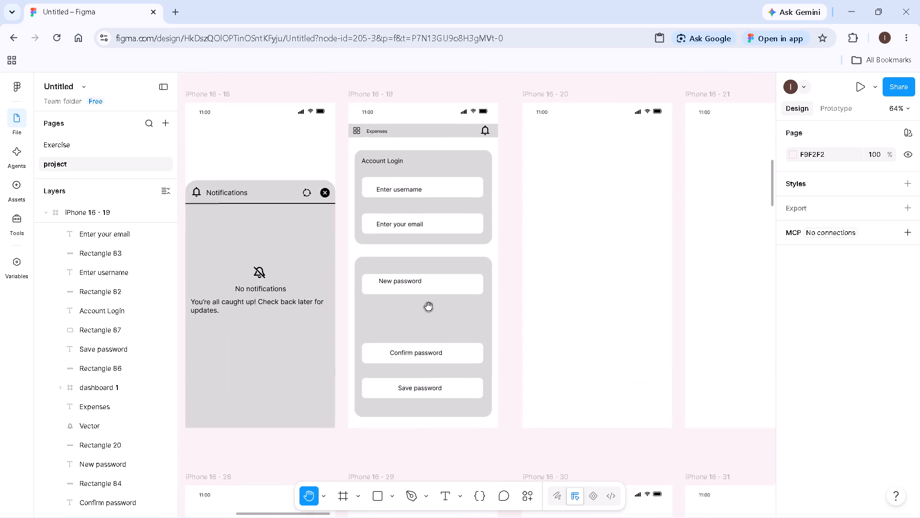
pyautogui.keyDown('ctrl'); pyautogui.scroll(1, 428, 306); pyautogui.keyUp('ctrl')
pyautogui.keyDown('ctrl'); pyautogui.moveTo(418, 330); pyautogui.dragTo(448, 368); pyautogui.keyUp('ctrl')
pyautogui.keyDown('ctrl'); pyautogui.scroll(1, 448, 368); pyautogui.keyUp('ctrl')
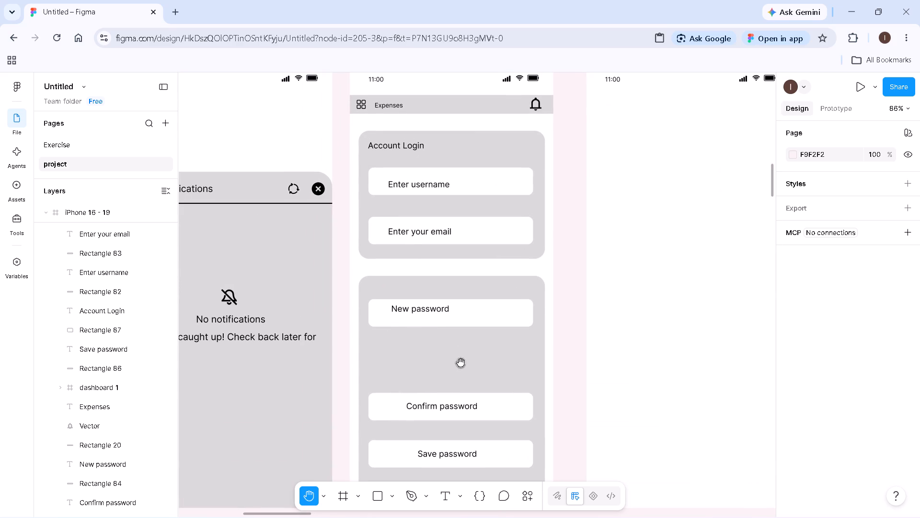
# Add the label "Username" between the "Account Login" heading and the first white field of the upper card.
pyautogui.press('v')
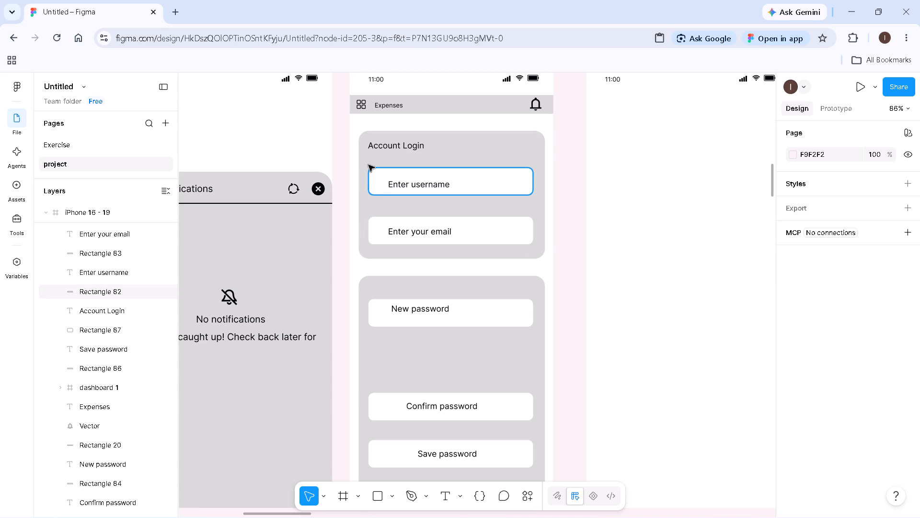
pyautogui.click(370, 157)
pyautogui.press('t')
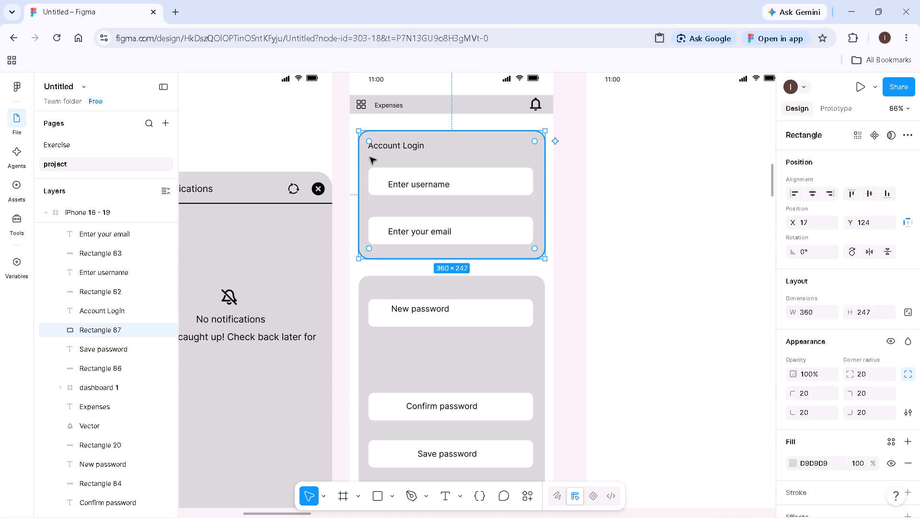
pyautogui.click(372, 157)
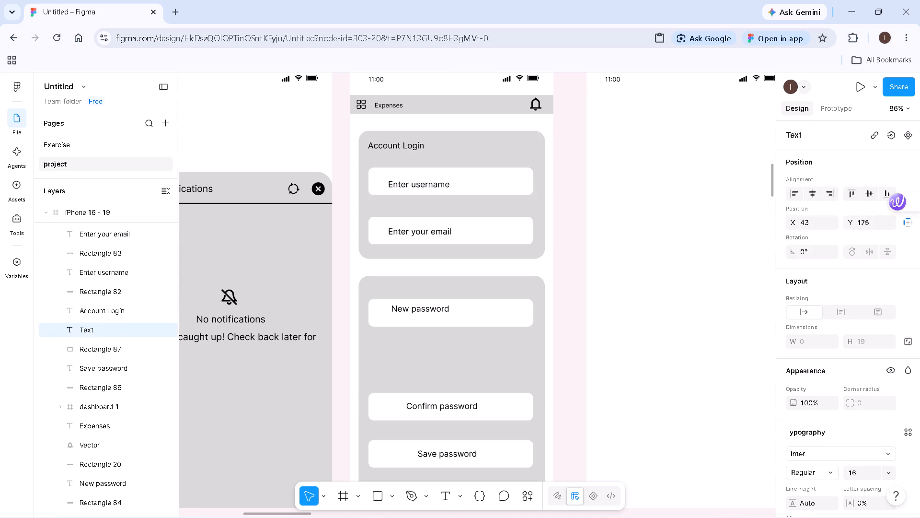
pyautogui.write('Username')
pyautogui.click(568, 259)
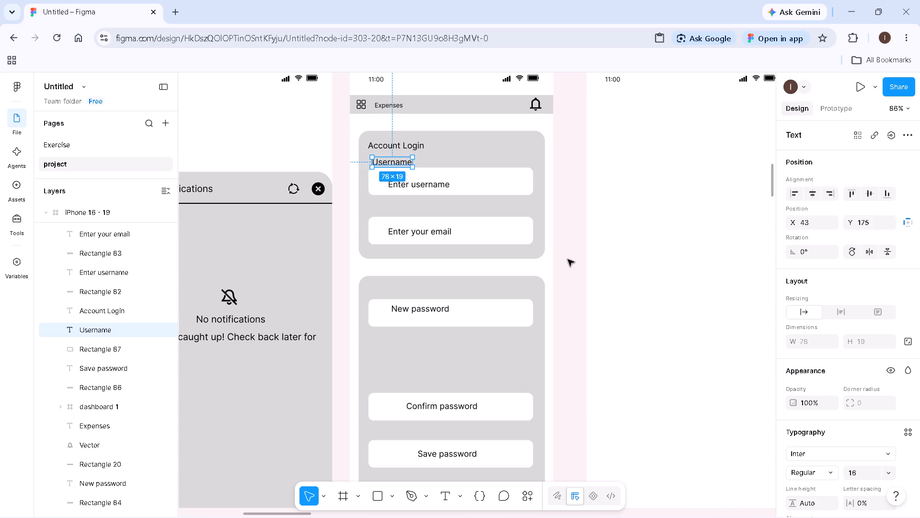
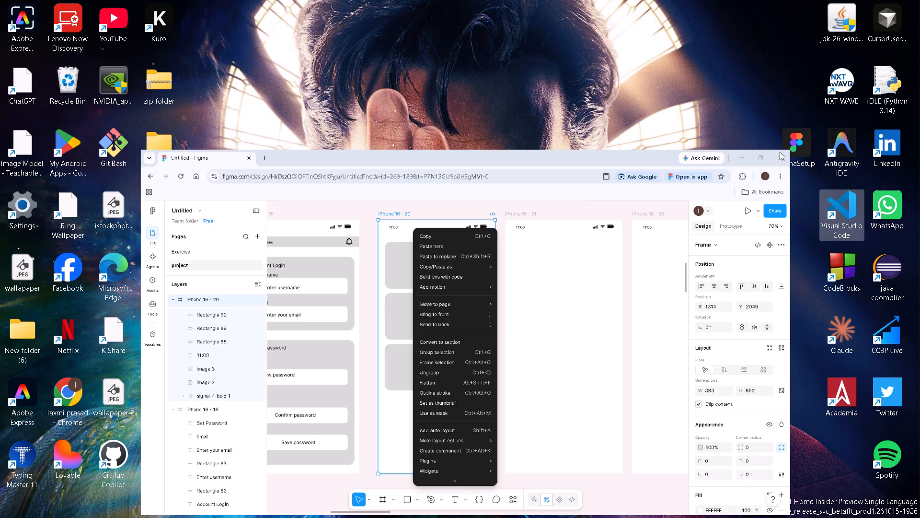
# Launch WhatsApp from the desktop.
pyautogui.doubleClick(887, 201)
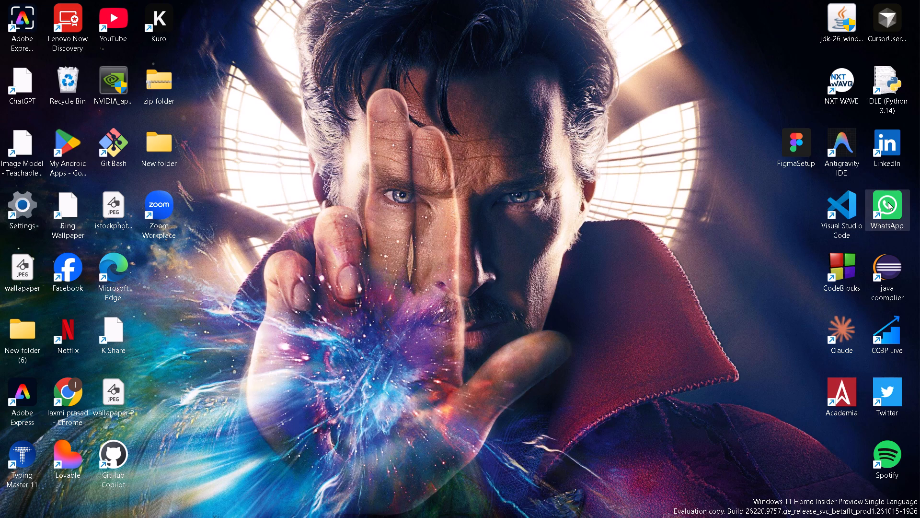
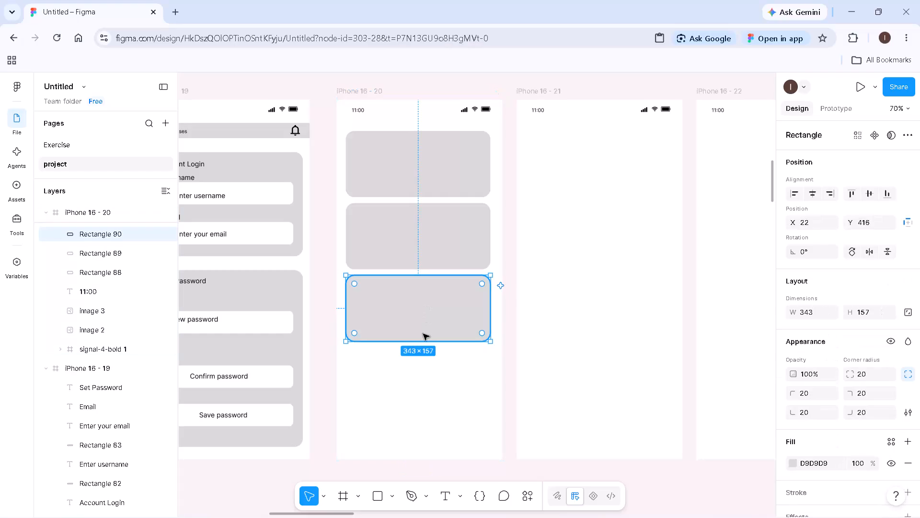
# Extend the third grey card in iPhone 16 - 20 downward to about 343 × 398.
pyautogui.moveTo(422, 346); pyautogui.dragTo(422, 353)
pyautogui.click(422, 353)
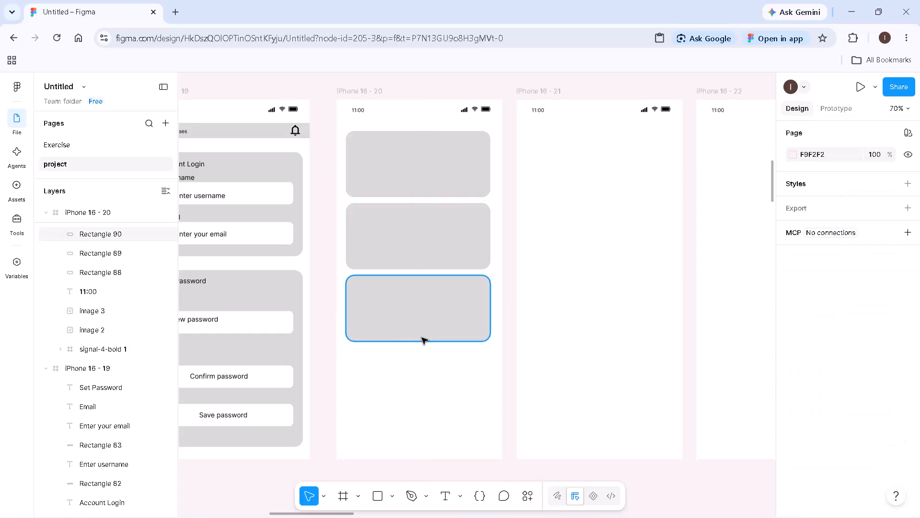
pyautogui.doubleClick(422, 338)
pyautogui.click(607, 463)
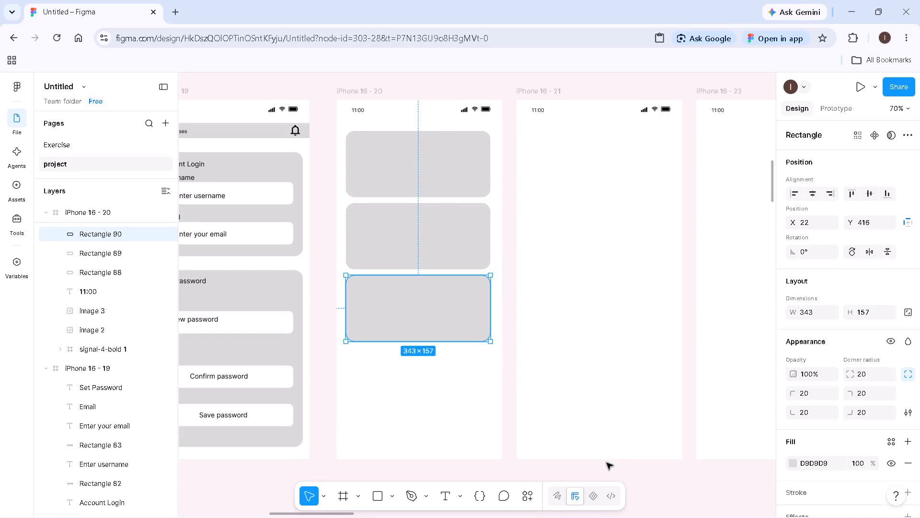
pyautogui.moveTo(400, 341); pyautogui.dragTo(404, 441)
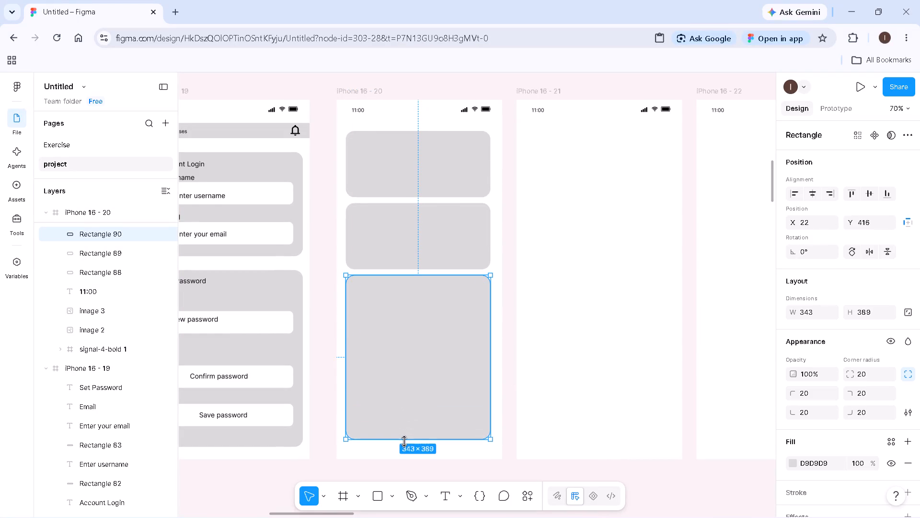
pyautogui.moveTo(404, 441); pyautogui.dragTo(404, 443)
pyautogui.click(404, 443)
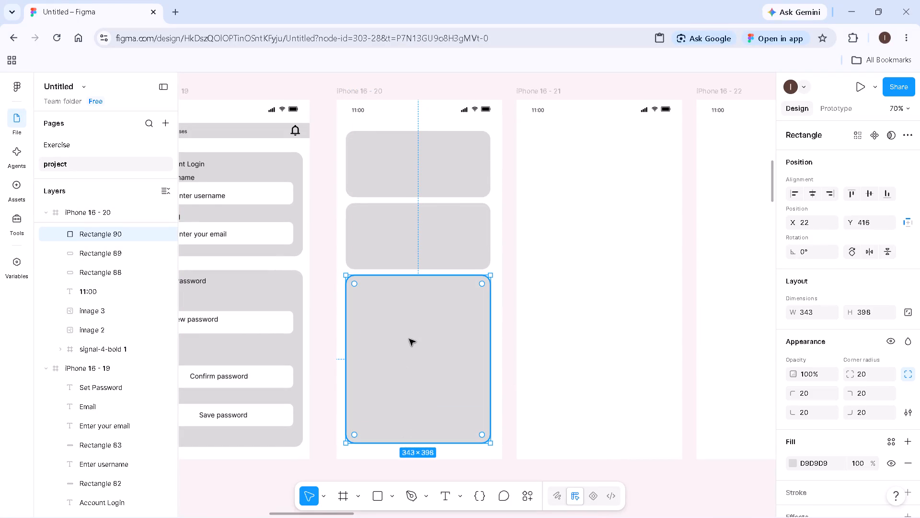
# Add a 100 × 100 circle to the top card of iPhone 16 - 20 and fill it with white FFFFFF.
pyautogui.click(410, 176)
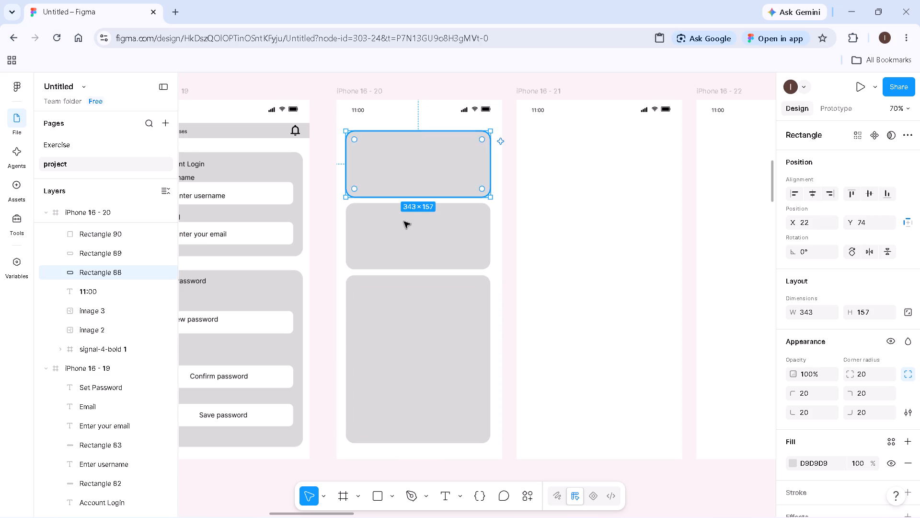
pyautogui.click(395, 494)
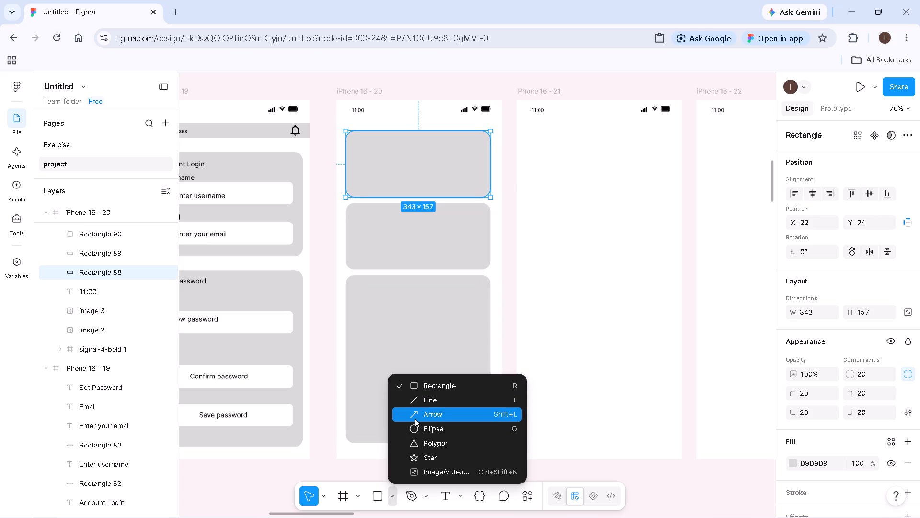
pyautogui.doubleClick(416, 436)
pyautogui.click(412, 147)
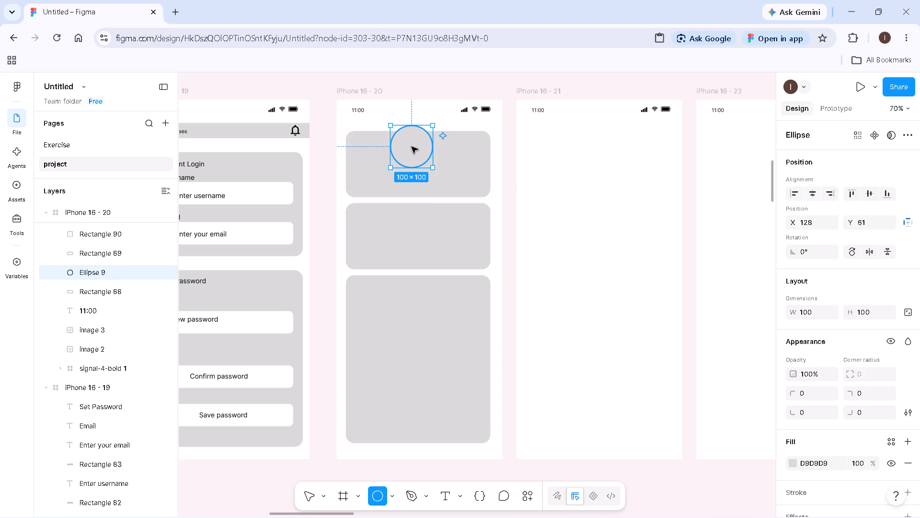
pyautogui.moveTo(412, 147); pyautogui.dragTo(411, 165)
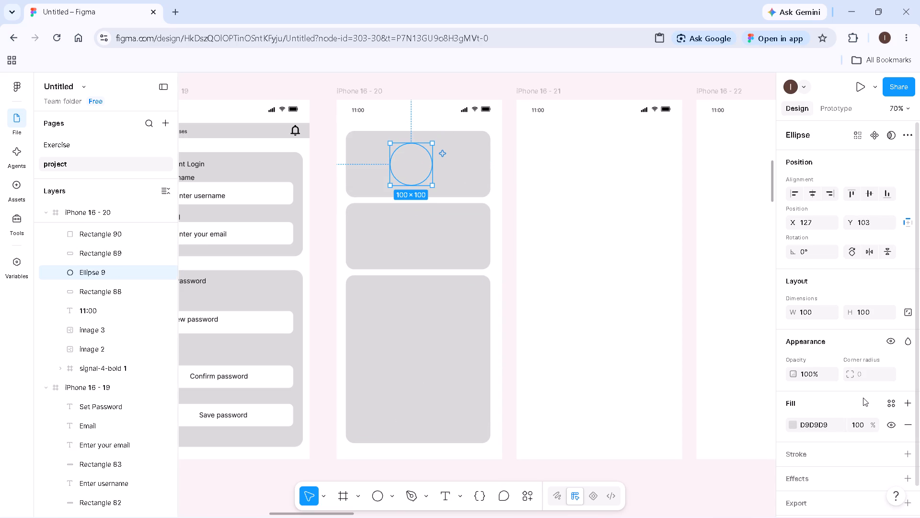
pyautogui.click(790, 425)
pyautogui.click(663, 495)
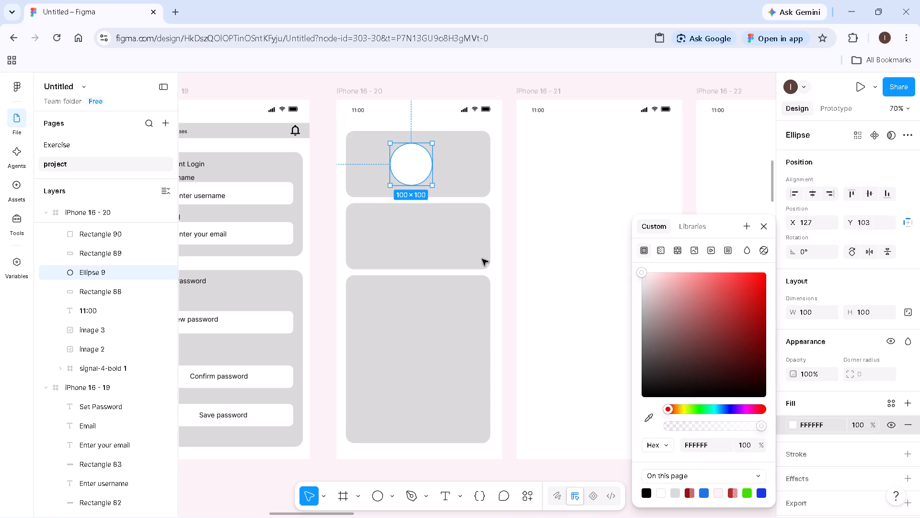
pyautogui.moveTo(419, 174); pyautogui.dragTo(422, 166)
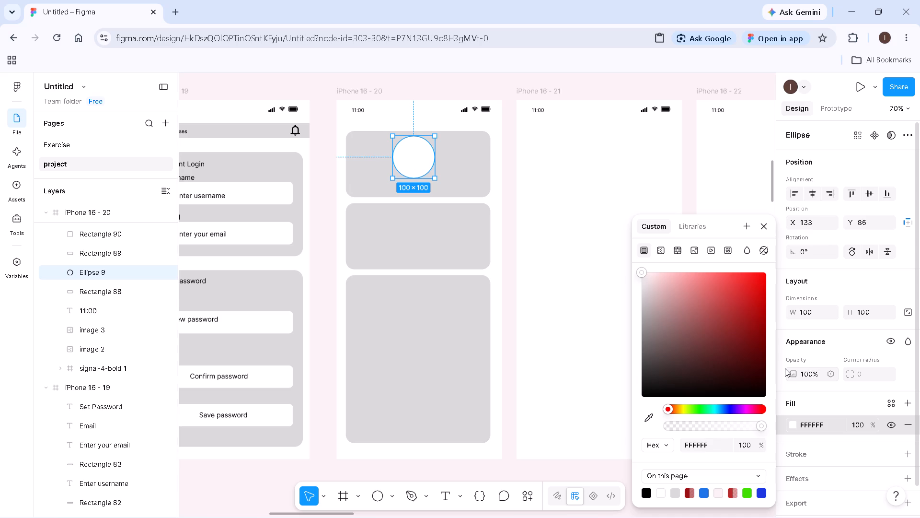
# Set the white circle's width and height to 50.
pyautogui.doubleClick(818, 310)
pyautogui.write('50')
pyautogui.click(867, 308)
pyautogui.write('50')
pyautogui.press('Return')
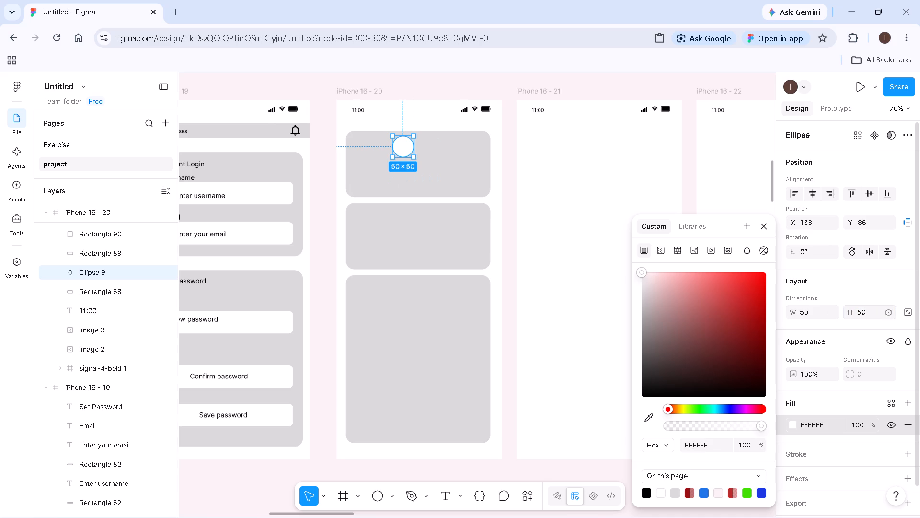
pyautogui.click(759, 225)
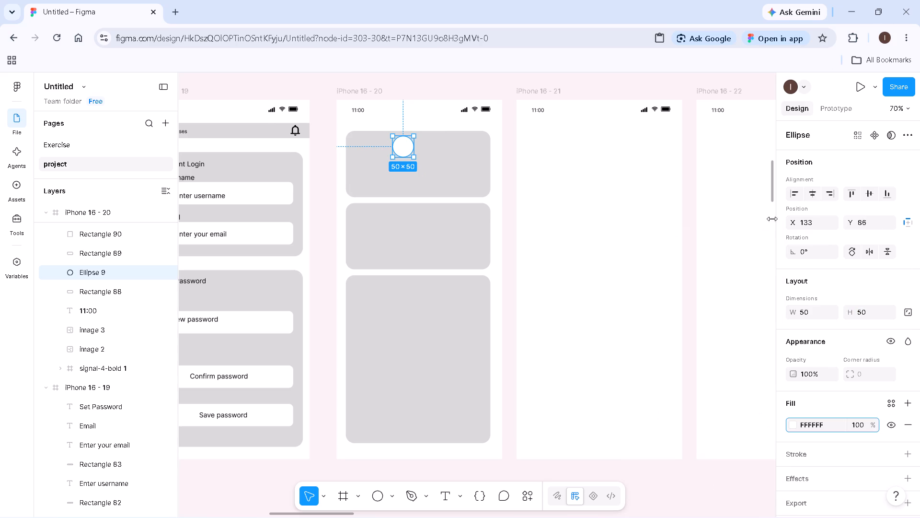
# Move the white circle to the upper middle of the top card, at about X 160, Y 92.
pyautogui.click(447, 165)
pyautogui.click(408, 144)
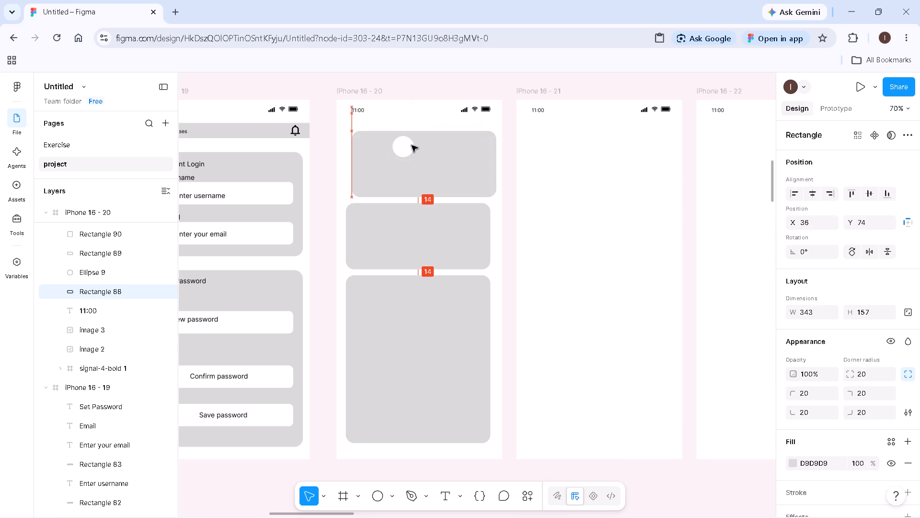
pyautogui.click(409, 143)
pyautogui.click(409, 143)
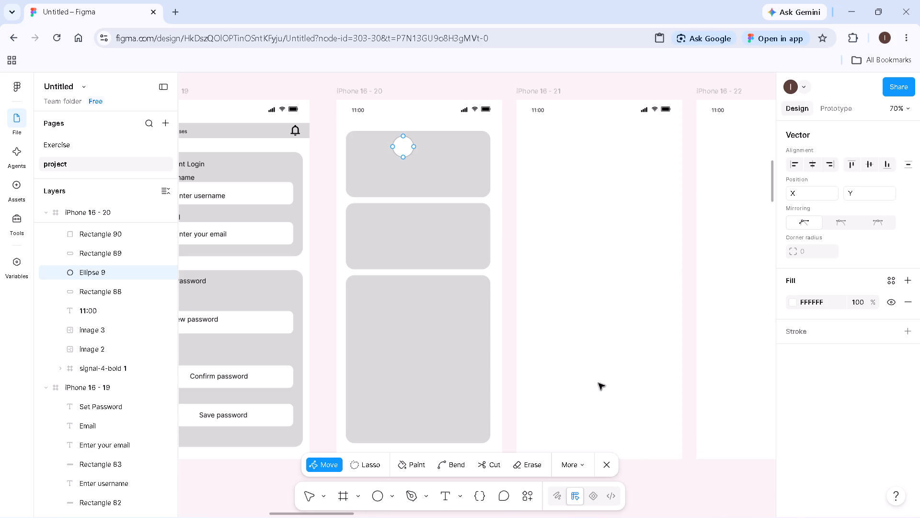
pyautogui.doubleClick(602, 463)
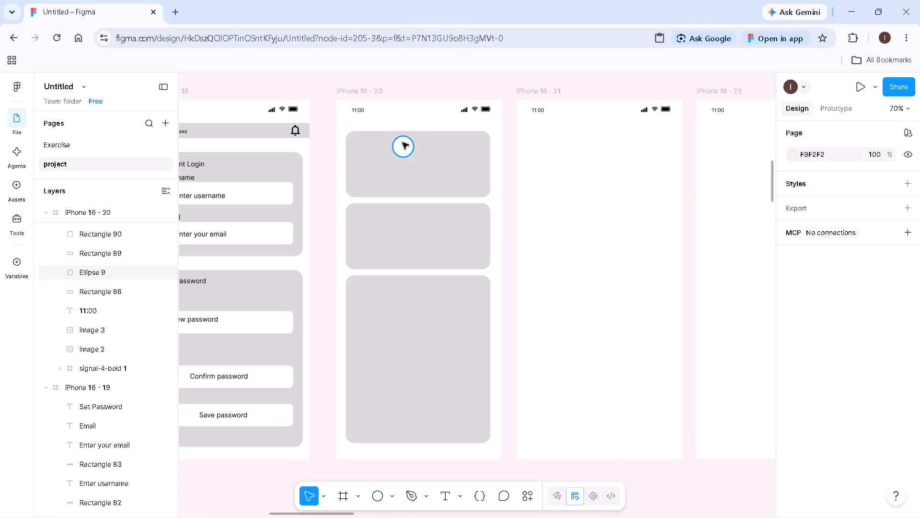
pyautogui.moveTo(403, 143); pyautogui.dragTo(415, 146)
pyautogui.click(415, 146)
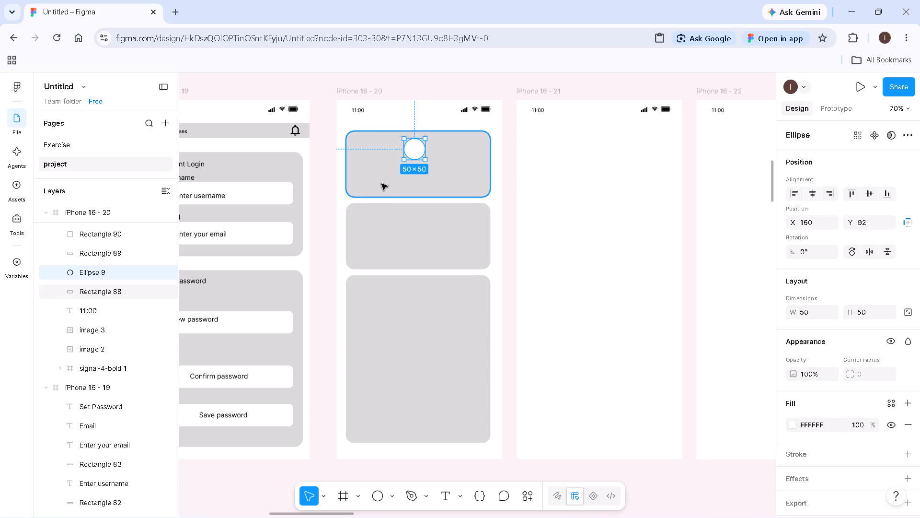
pyautogui.click(511, 207)
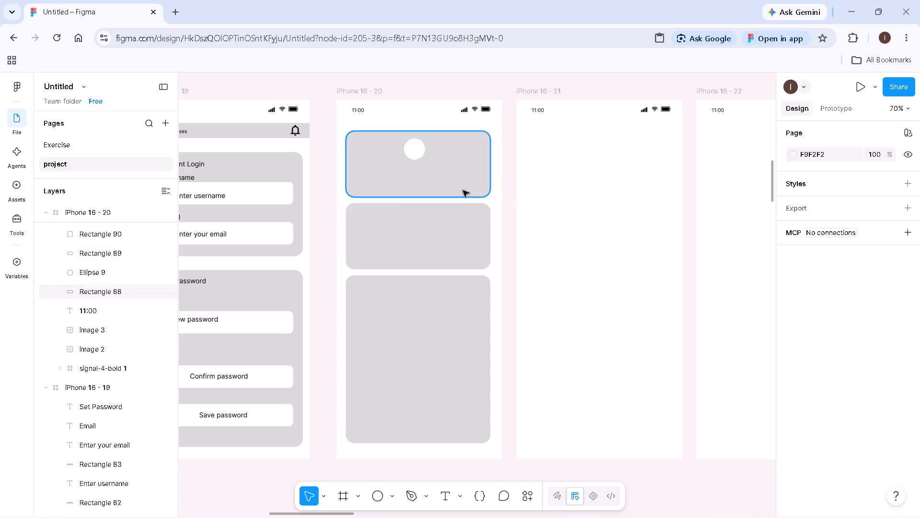
# Add the text "Profile" centred just beneath the white circle in the top card, at about X 160, Y 153.
pyautogui.click(462, 189)
pyautogui.press('t')
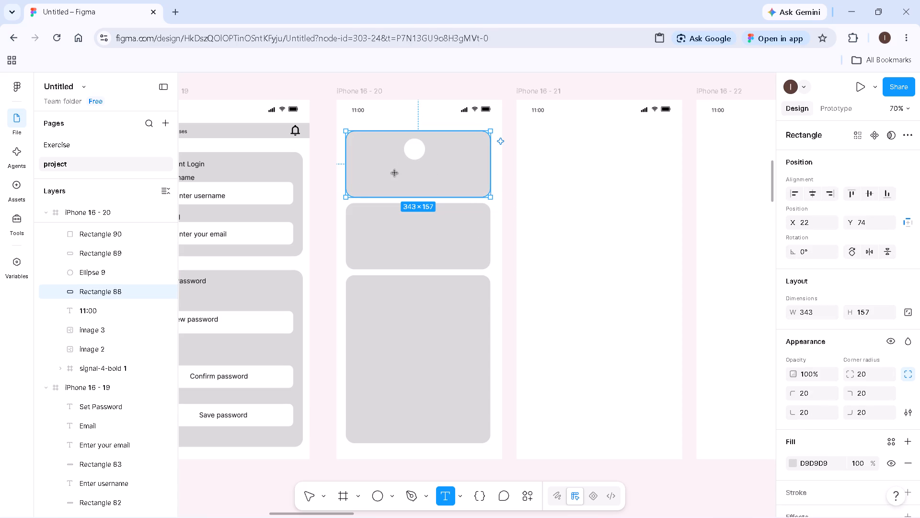
pyautogui.doubleClick(402, 172)
pyautogui.write('tt')
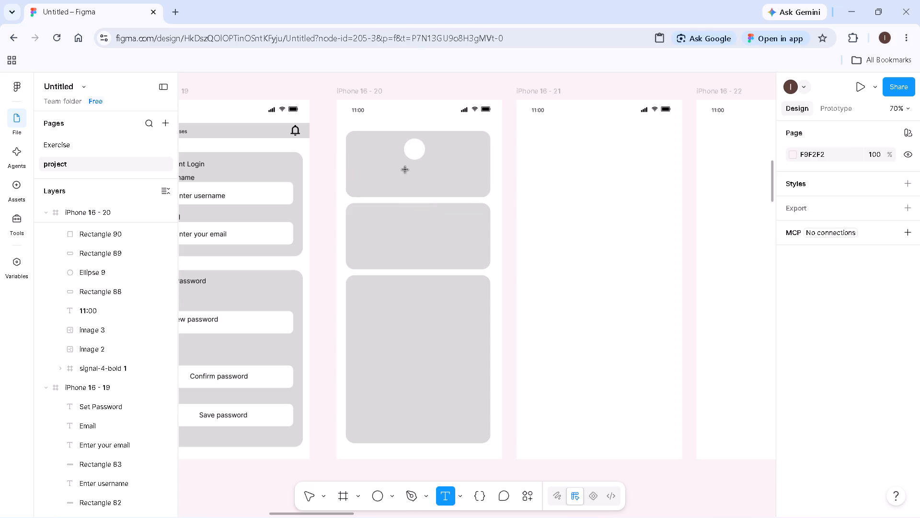
pyautogui.click(405, 170)
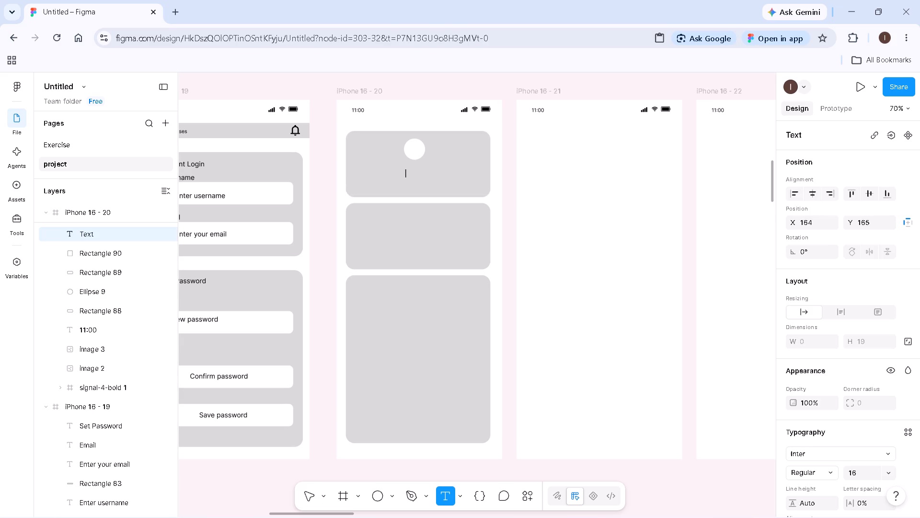
pyautogui.write('Prog')
pyautogui.press('BackSpace')
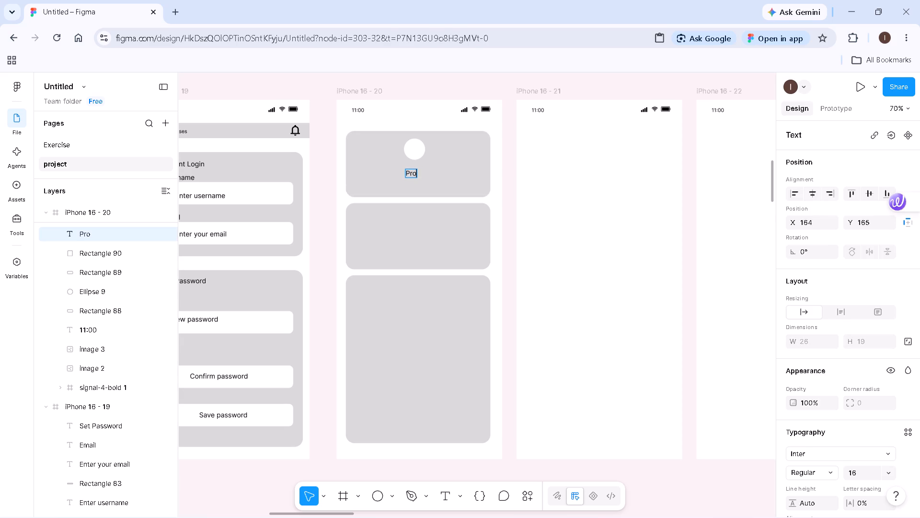
pyautogui.write('file')
pyautogui.doubleClick(513, 199)
pyautogui.moveTo(412, 177); pyautogui.dragTo(412, 175)
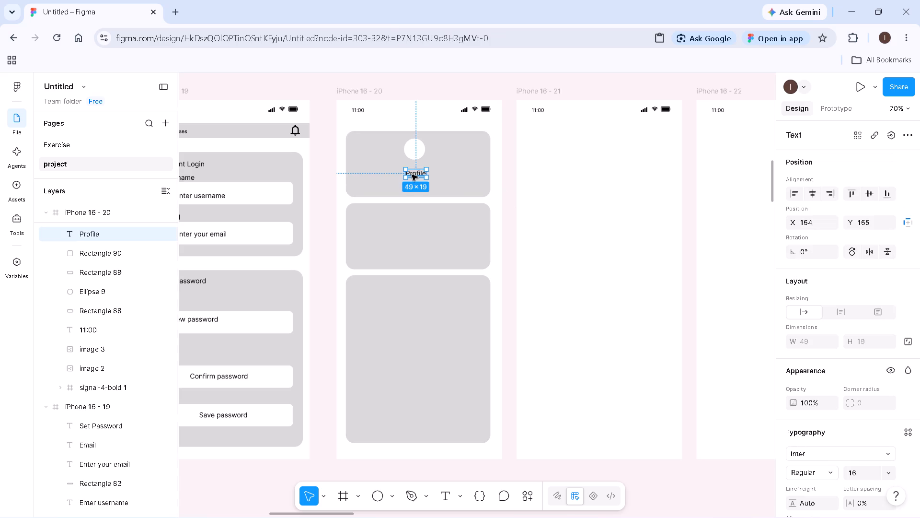
pyautogui.moveTo(412, 175); pyautogui.dragTo(408, 172)
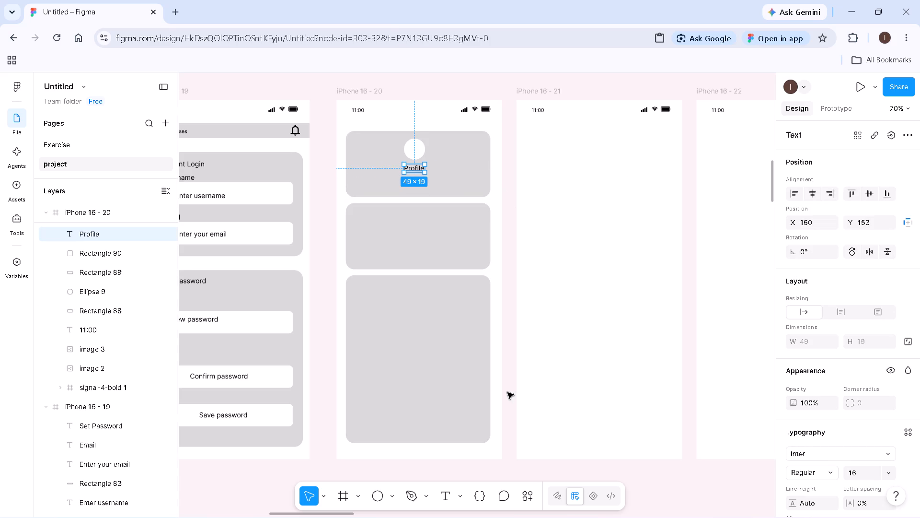
pyautogui.click(506, 357)
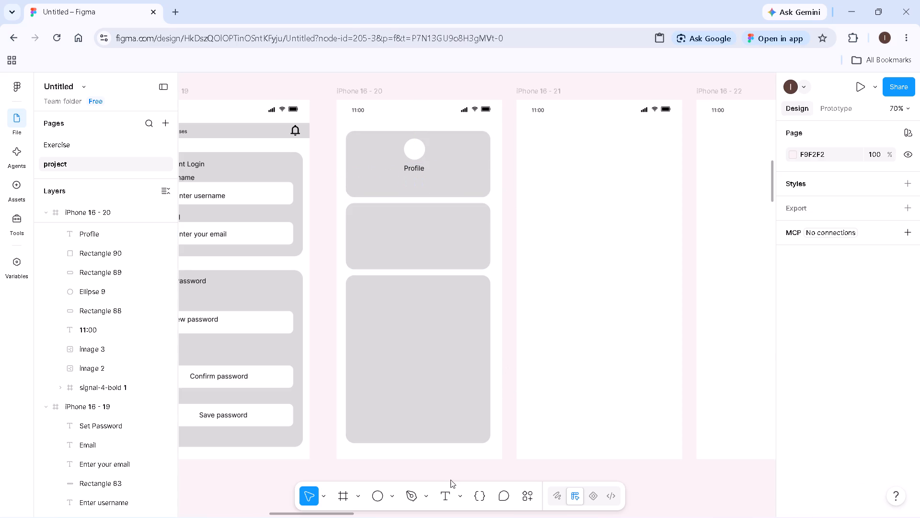
# Draw a nearly horizontal divider line about 342 long across the upper part of the second card.
pyautogui.click(395, 494)
pyautogui.click(425, 399)
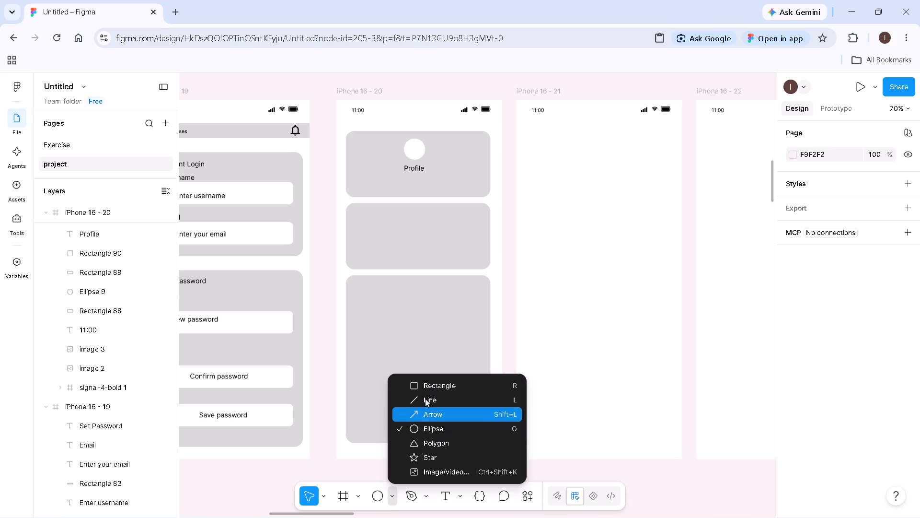
pyautogui.scroll(8, 362, 250)
pyautogui.keyDown('ctrl'); pyautogui.scroll(4, 359, 245); pyautogui.keyUp('ctrl')
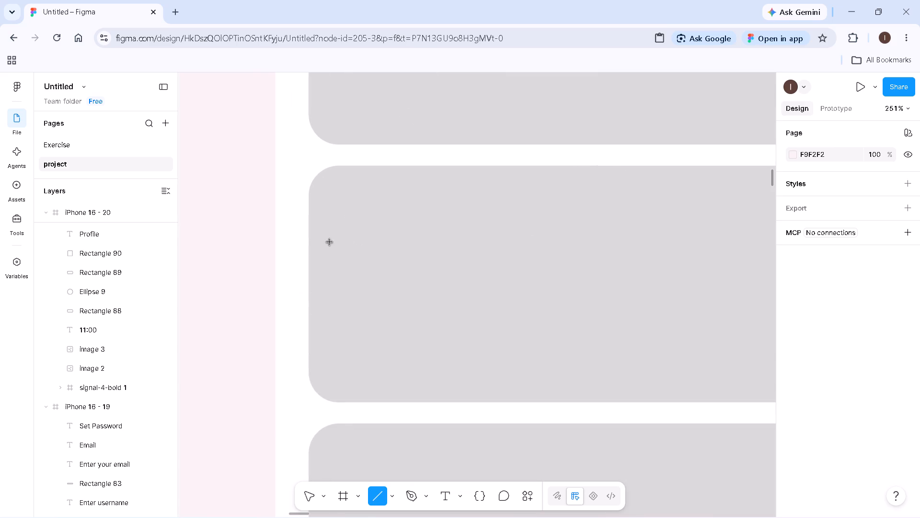
pyautogui.moveTo(310, 224); pyautogui.dragTo(620, 241)
pyautogui.keyDown('ctrl'); pyautogui.scroll(-2, 620, 241); pyautogui.keyUp('ctrl')
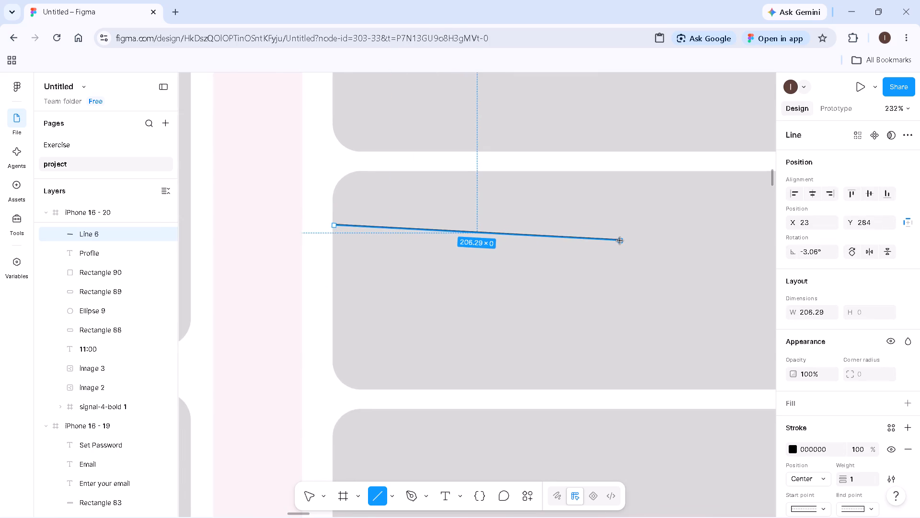
pyautogui.moveTo(620, 241); pyautogui.dragTo(734, 229)
pyautogui.keyDown('ctrl'); pyautogui.scroll(-7, 620, 241); pyautogui.keyUp('ctrl')
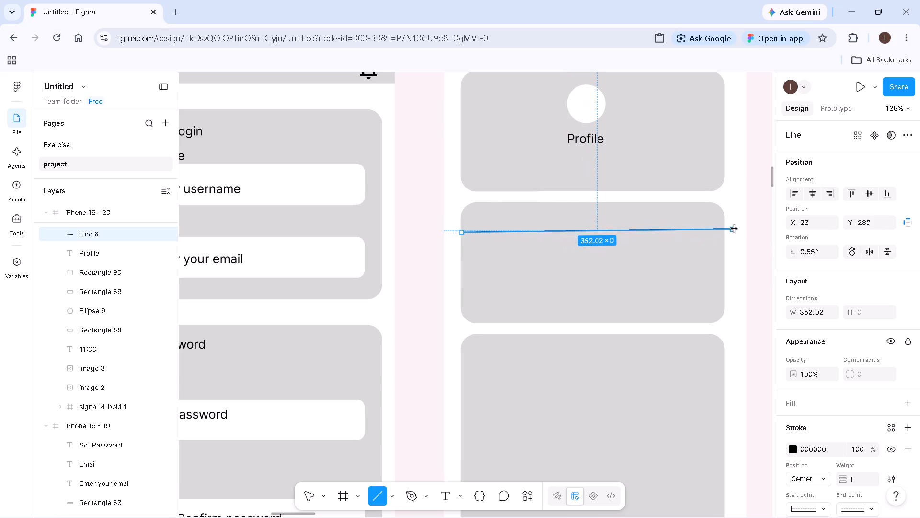
pyautogui.moveTo(734, 229); pyautogui.dragTo(726, 232)
pyautogui.keyDown('ctrl'); pyautogui.click(726, 232); pyautogui.keyUp('ctrl')
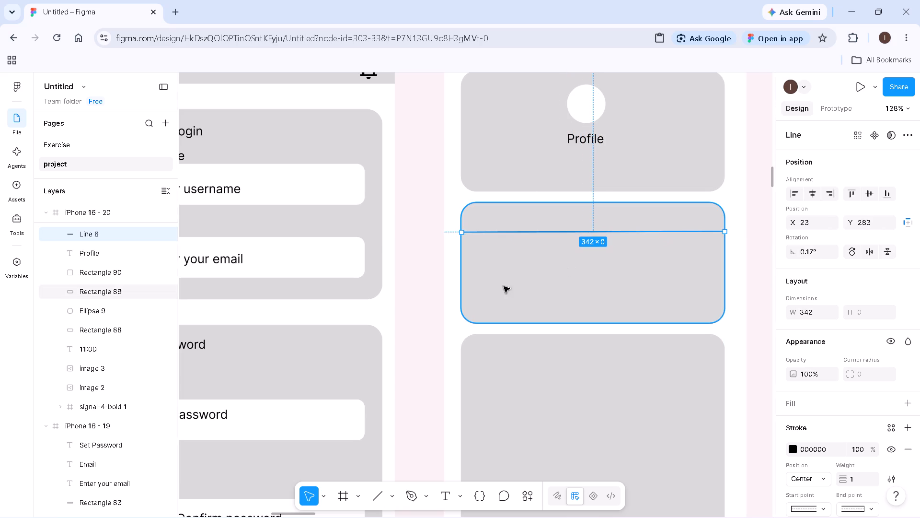
# Extend the divider line to the second card's left edge, making it 343 long starting at X 22.
pyautogui.keyDown('ctrl'); pyautogui.click(423, 279); pyautogui.keyUp('ctrl')
pyautogui.press('h')
pyautogui.moveTo(423, 277); pyautogui.dragTo(299, 285)
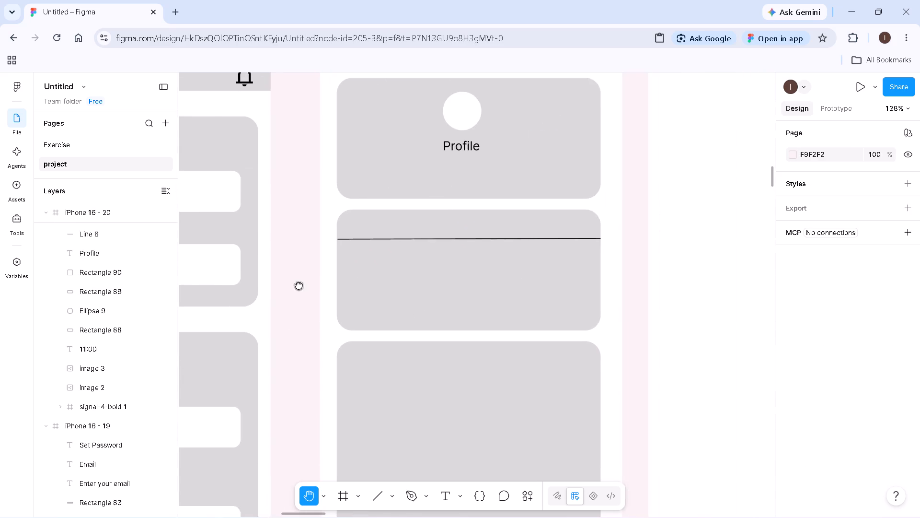
pyautogui.moveTo(299, 285); pyautogui.dragTo(262, 307)
pyautogui.keyDown('ctrl'); pyautogui.scroll(3, 374, 337); pyautogui.keyUp('ctrl')
pyautogui.press('v')
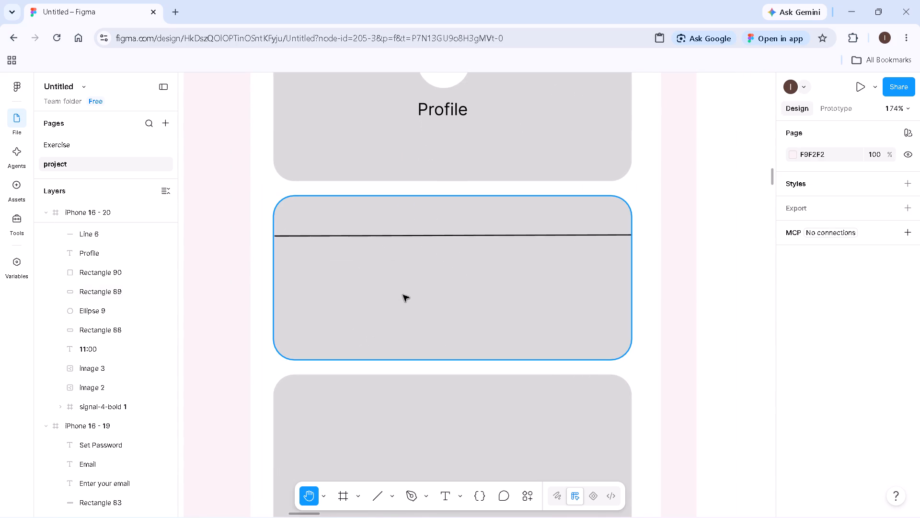
pyautogui.click(414, 235)
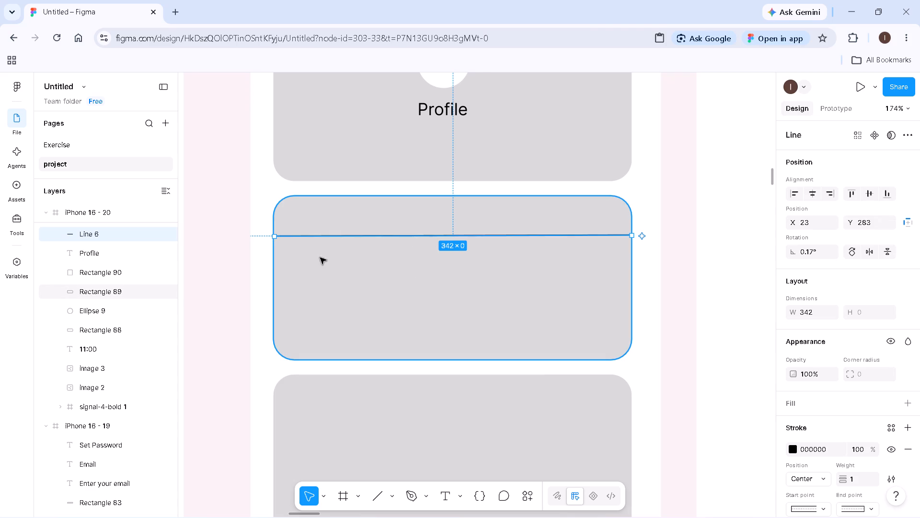
pyautogui.keyDown('ctrl'); pyautogui.scroll(17, 273, 259); pyautogui.keyUp('ctrl')
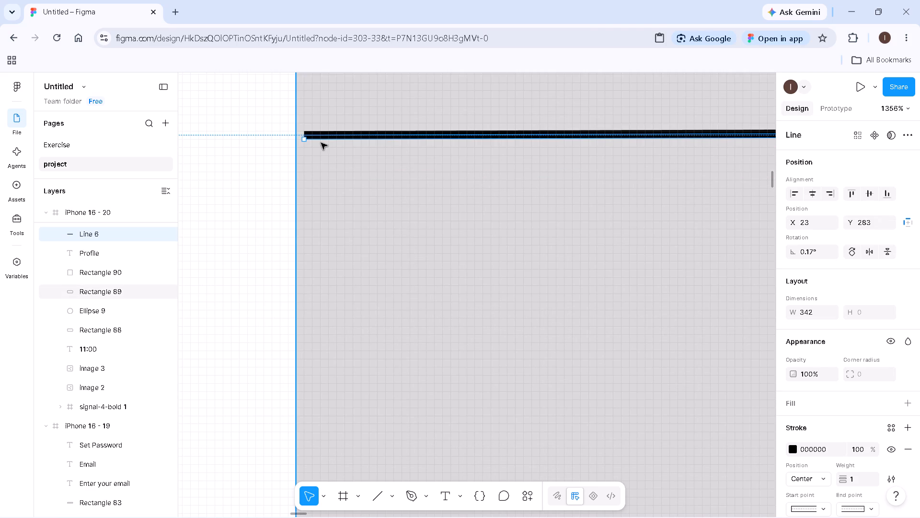
pyautogui.click(301, 148)
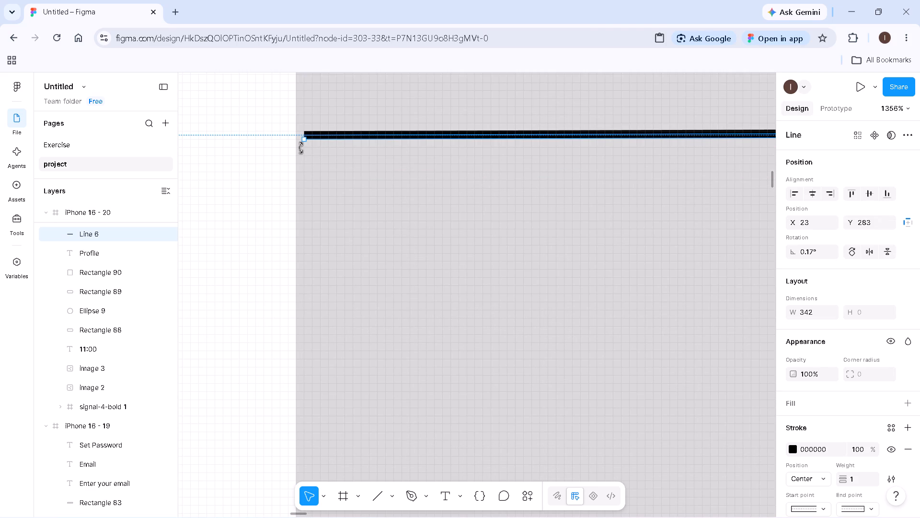
pyautogui.click(276, 152)
pyautogui.click(307, 134)
pyautogui.moveTo(303, 136); pyautogui.dragTo(298, 137)
pyautogui.click(276, 172)
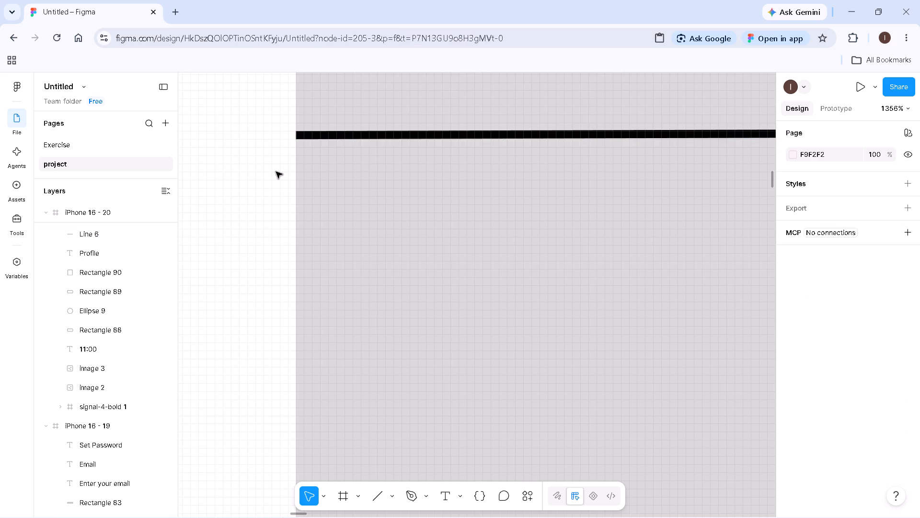
pyautogui.keyDown('ctrl'); pyautogui.scroll(-15, 277, 172); pyautogui.keyUp('ctrl')
pyautogui.keyDown('ctrl'); pyautogui.scroll(6, 709, 176); pyautogui.keyUp('ctrl')
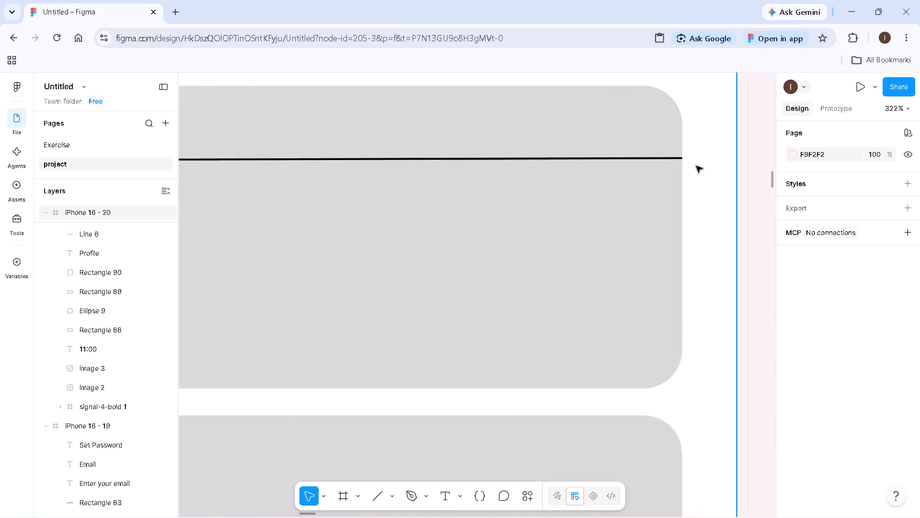
pyautogui.keyDown('ctrl'); pyautogui.scroll(16, 696, 166); pyautogui.keyUp('ctrl')
pyautogui.keyDown('ctrl'); pyautogui.scroll(-11, 667, 154); pyautogui.keyUp('ctrl')
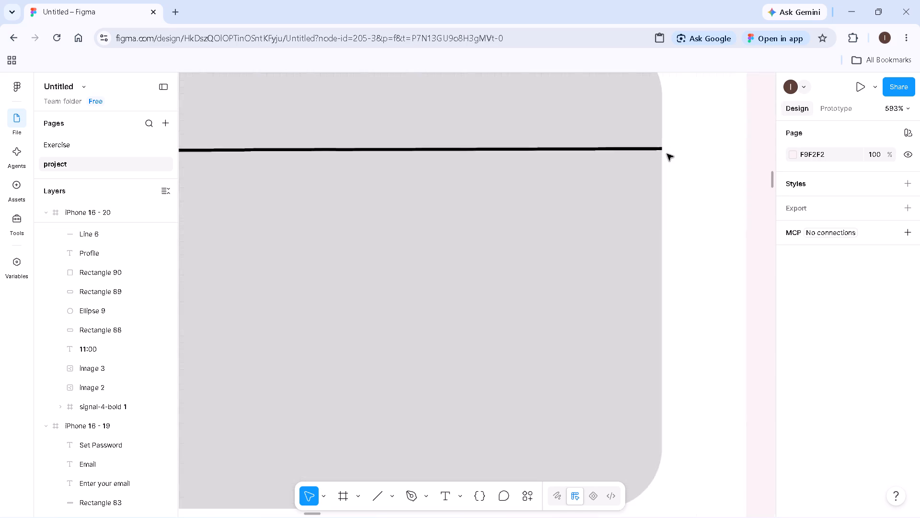
pyautogui.keyDown('ctrl'); pyautogui.scroll(-14, 667, 154); pyautogui.keyUp('ctrl')
# Set the divider line's stroke weight to 2.
pyautogui.keyDown('ctrl'); pyautogui.click(561, 154); pyautogui.keyUp('ctrl')
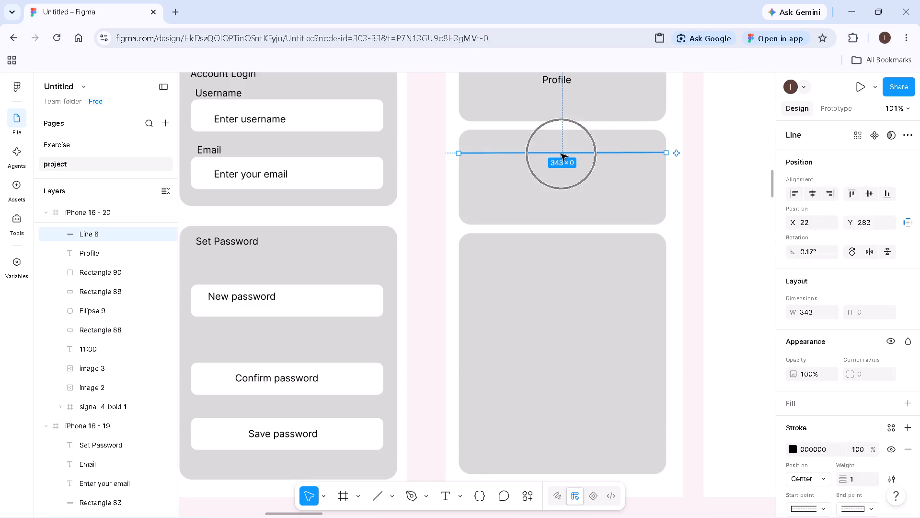
pyautogui.scroll(-3, 866, 404)
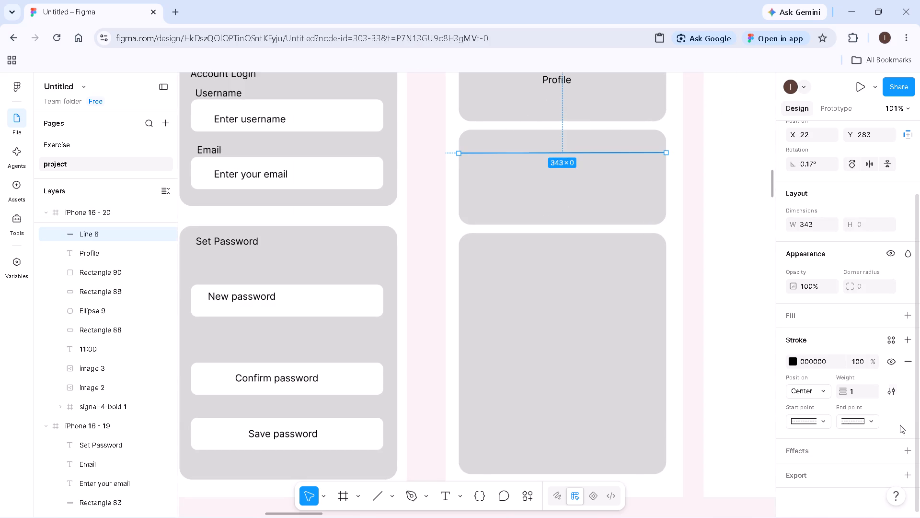
pyautogui.click(862, 394)
pyautogui.press('2')
pyautogui.press('Return')
pyautogui.click(429, 177)
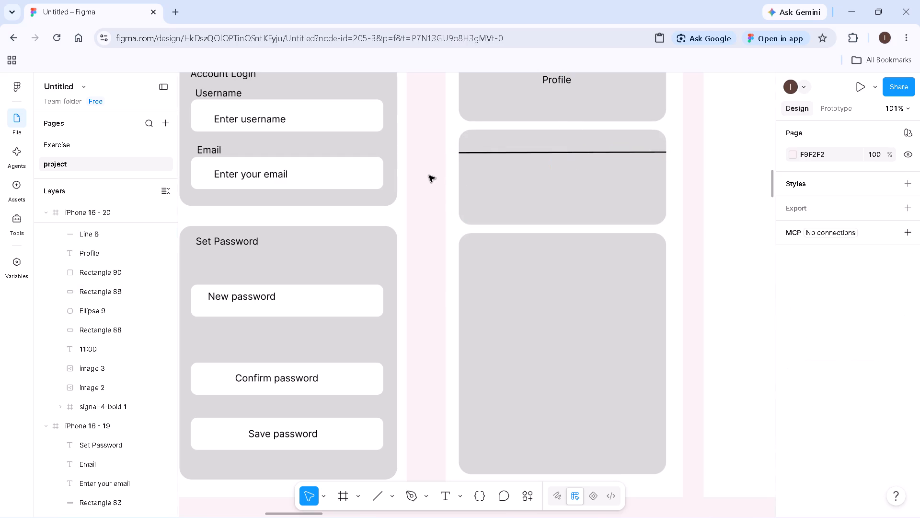
# Copy the divider line and place the duplicate lower in the second card, edge to edge, at about X 22, Y 336.
pyautogui.click(496, 153)
pyautogui.rightClick(496, 153)
pyautogui.click(533, 125)
pyautogui.rightClick(512, 193)
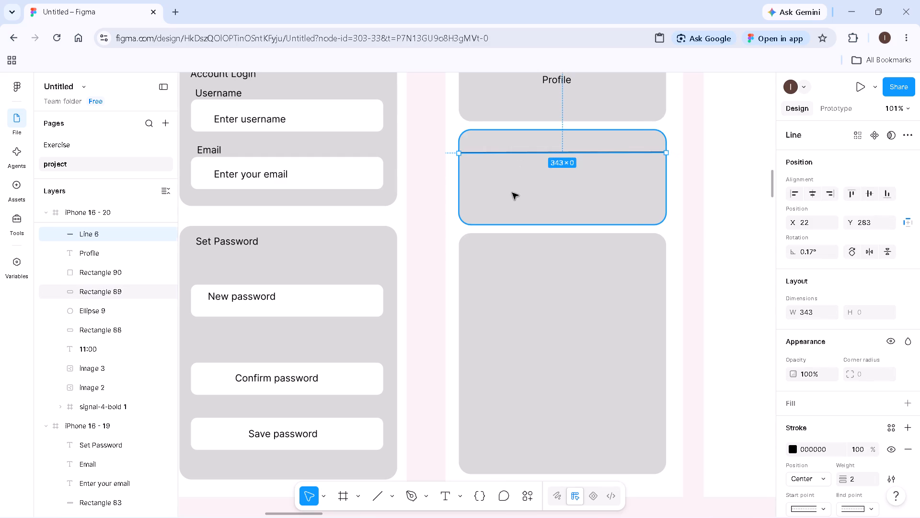
pyautogui.click(532, 132)
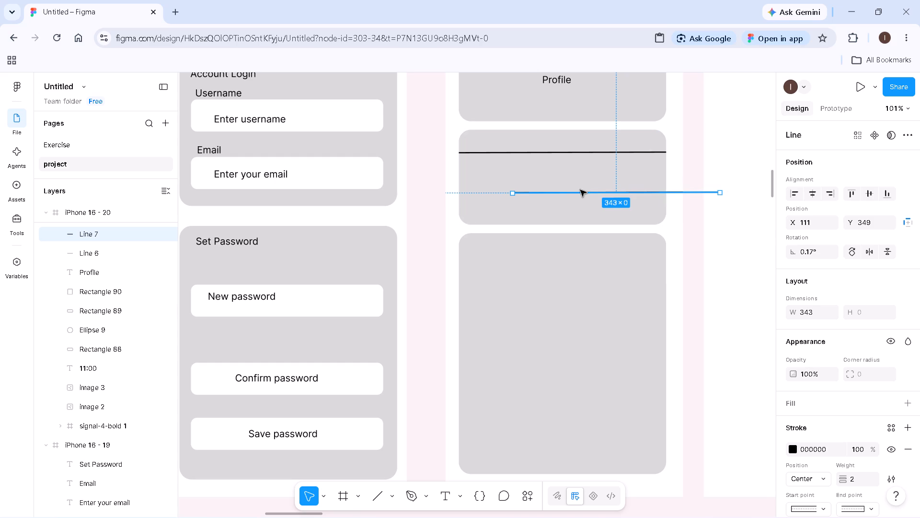
pyautogui.moveTo(580, 193); pyautogui.dragTo(528, 180)
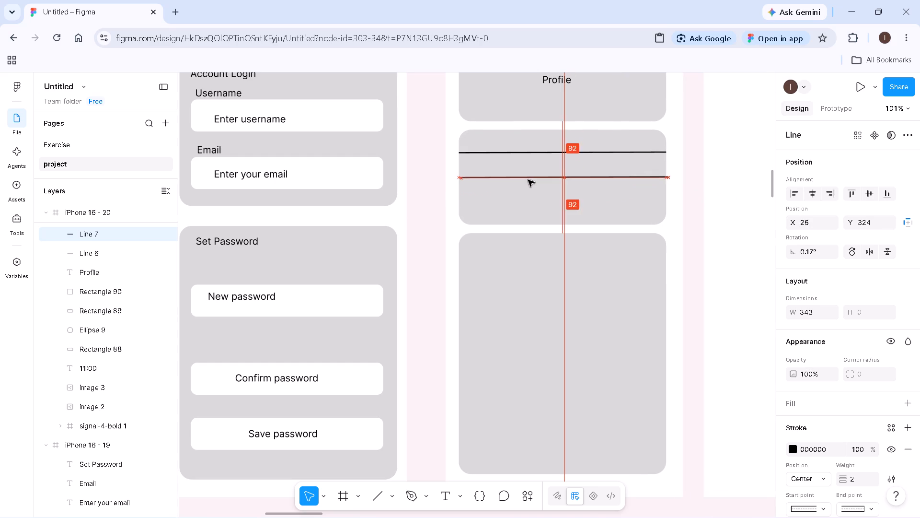
pyautogui.moveTo(528, 180); pyautogui.dragTo(527, 181)
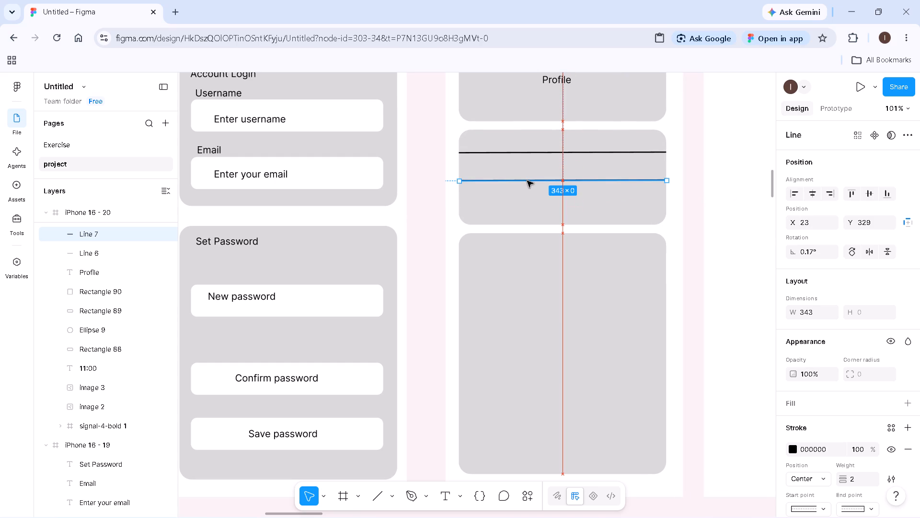
pyautogui.moveTo(527, 181); pyautogui.dragTo(526, 185)
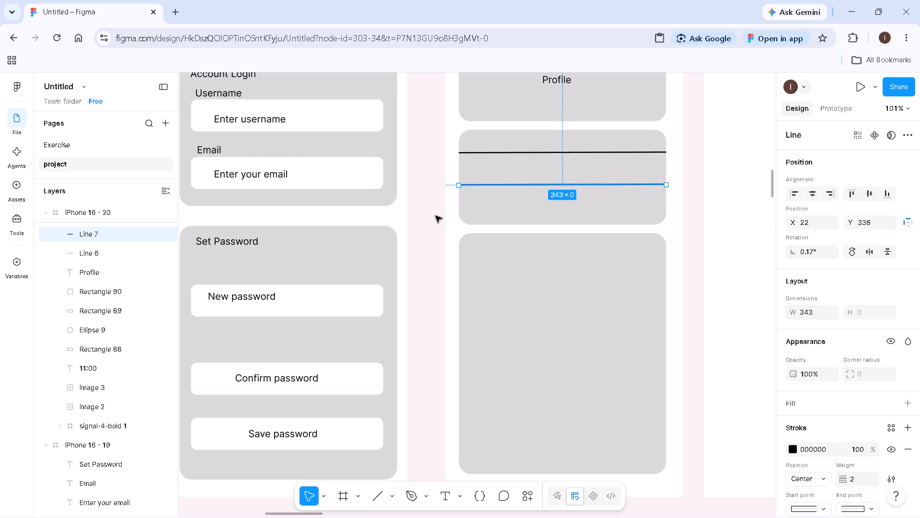
pyautogui.click(428, 218)
# Paste a copy of the divider line across the upper part of the third card, aligned with the card's side edges.
pyautogui.rightClick(511, 274)
pyautogui.click(539, 134)
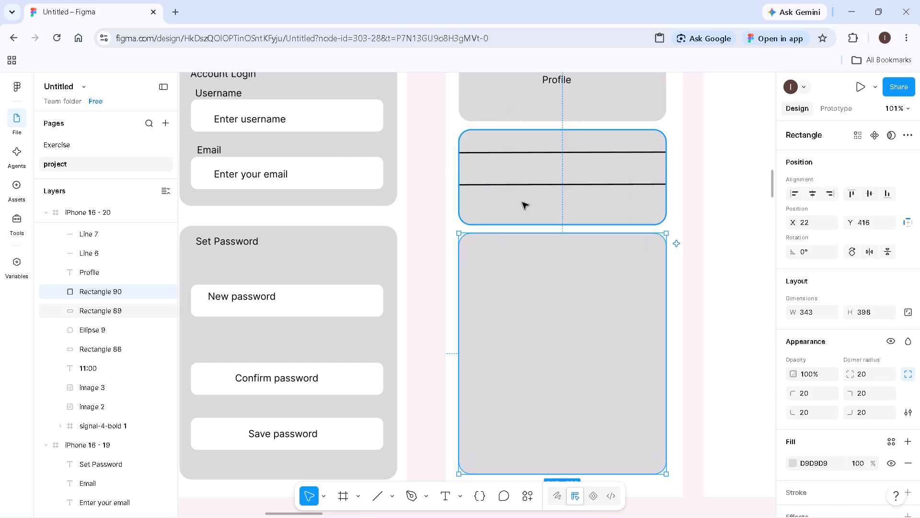
pyautogui.moveTo(612, 168); pyautogui.dragTo(533, 263)
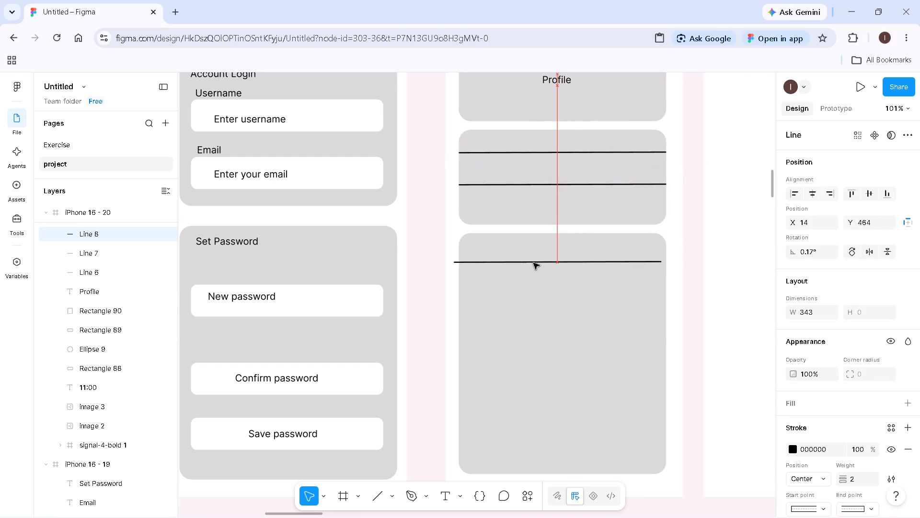
pyautogui.moveTo(533, 263); pyautogui.dragTo(535, 266)
# Paste a second divider line into the third card below its first one, at about X 22, Y 513.
pyautogui.rightClick(522, 288)
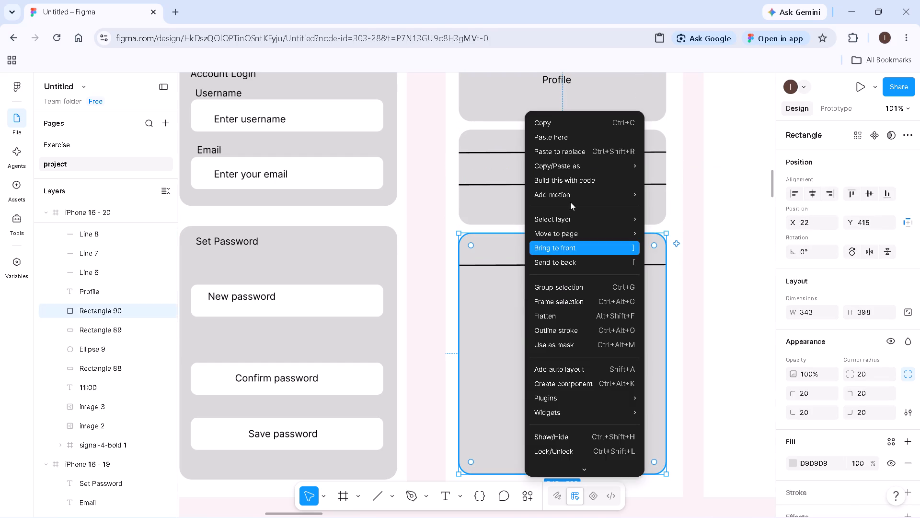
pyautogui.click(591, 141)
pyautogui.moveTo(623, 180); pyautogui.dragTo(605, 231)
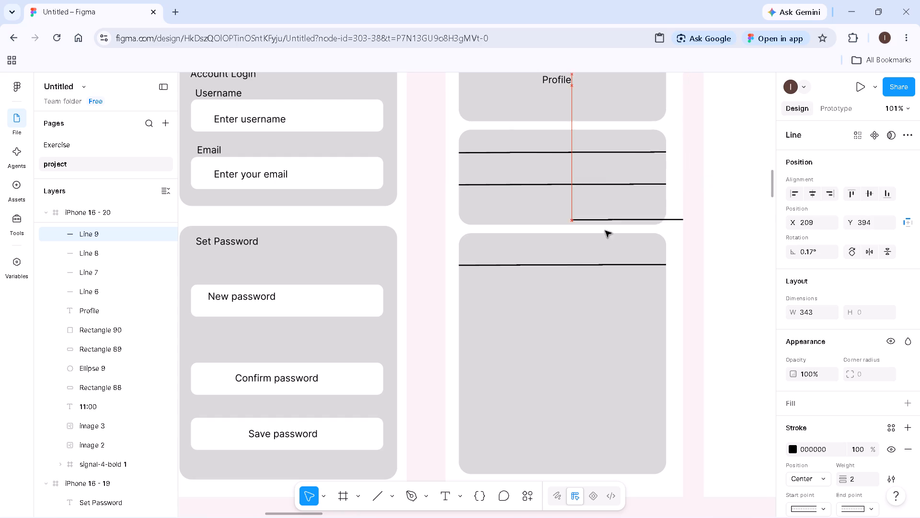
pyautogui.moveTo(605, 231); pyautogui.dragTo(495, 292)
pyautogui.click(495, 292)
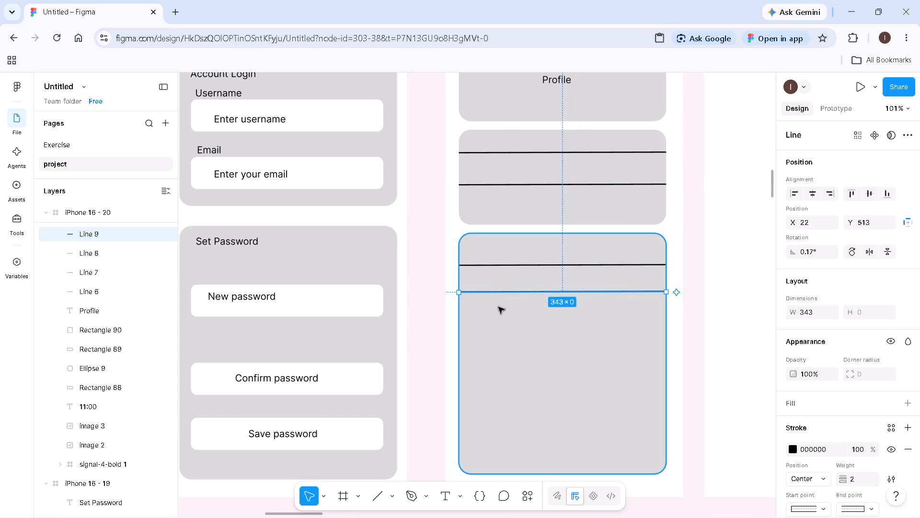
# Paste a third divider line into the third card, edge to edge and spaced 43 below the second, at about Y 557.
pyautogui.click(501, 319)
pyautogui.rightClick(503, 320)
pyautogui.click(575, 136)
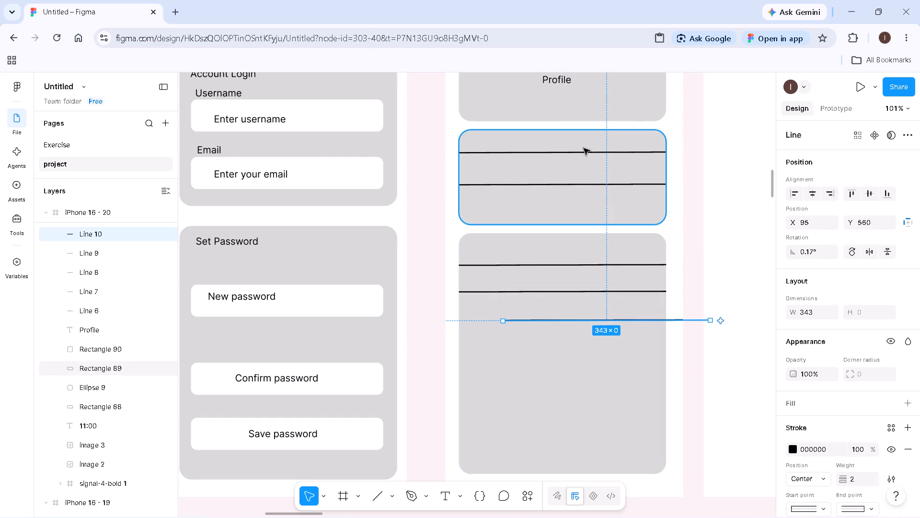
pyautogui.moveTo(572, 323); pyautogui.dragTo(530, 320)
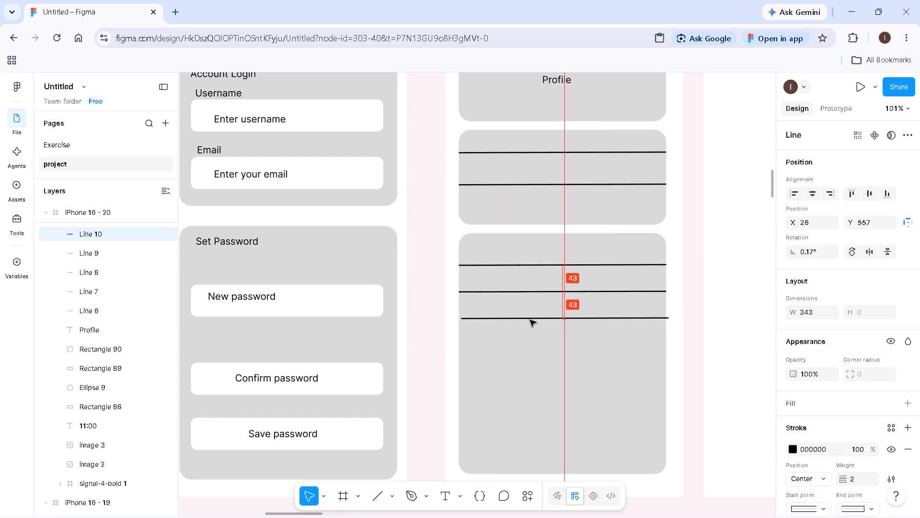
pyautogui.moveTo(530, 320); pyautogui.dragTo(528, 320)
# Paste a fourth divider line into the third card, edge to edge and spaced 43 below the third, at about Y 601.
pyautogui.click(536, 356)
pyautogui.rightClick(536, 356)
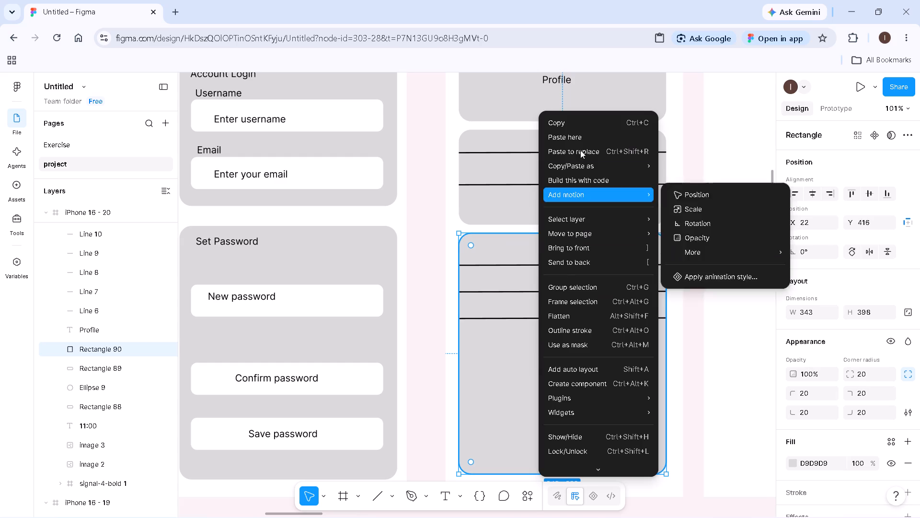
pyautogui.click(576, 139)
pyautogui.moveTo(586, 354); pyautogui.dragTo(518, 342)
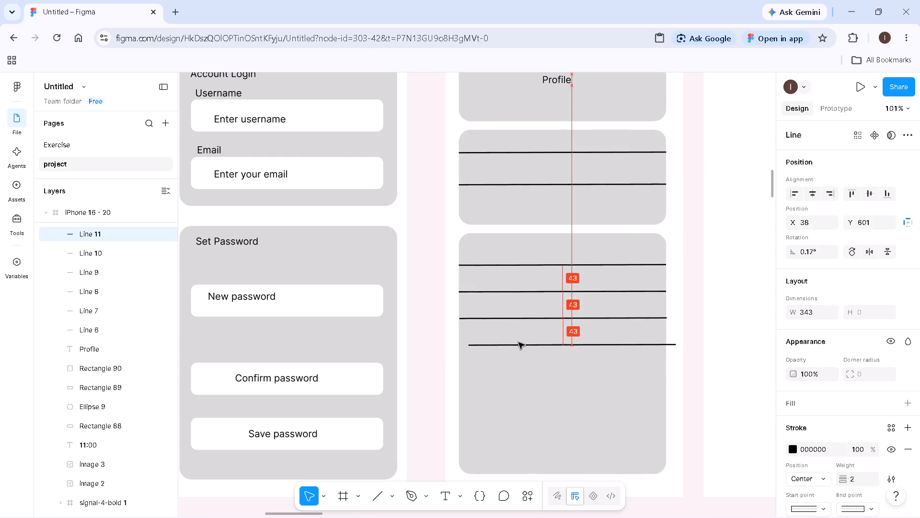
pyautogui.moveTo(518, 342); pyautogui.dragTo(510, 344)
# Paste a fifth divider line into the third card, edge to edge and evenly spaced about 43 below the fourth.
pyautogui.click(496, 385)
pyautogui.rightClick(494, 385)
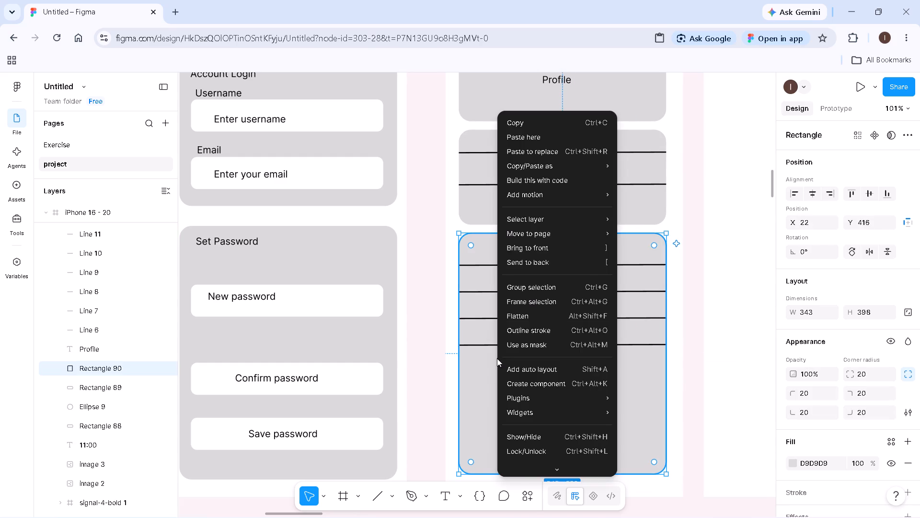
pyautogui.click(540, 138)
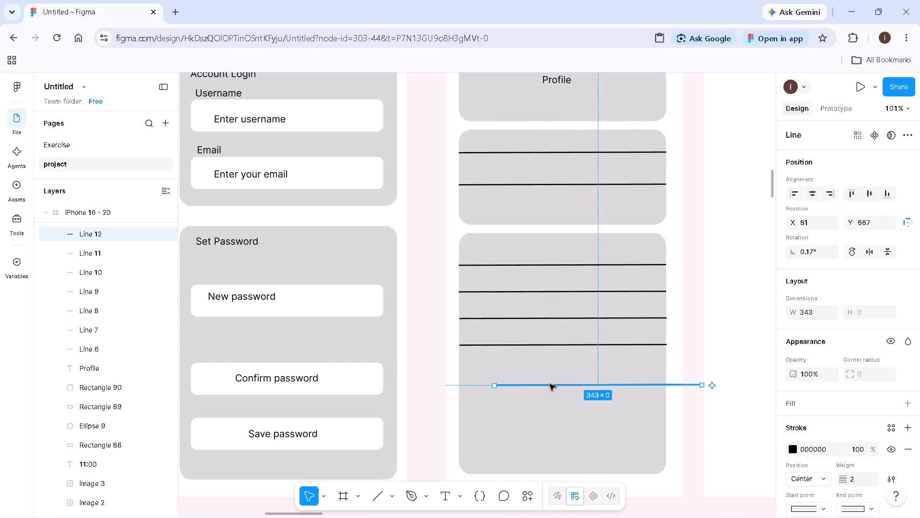
pyautogui.moveTo(550, 384); pyautogui.dragTo(512, 374)
pyautogui.doubleClick(512, 374)
# Paste a sixth divider line into the third card, edge to edge below the fifth, at about Y 708.
pyautogui.rightClick(512, 412)
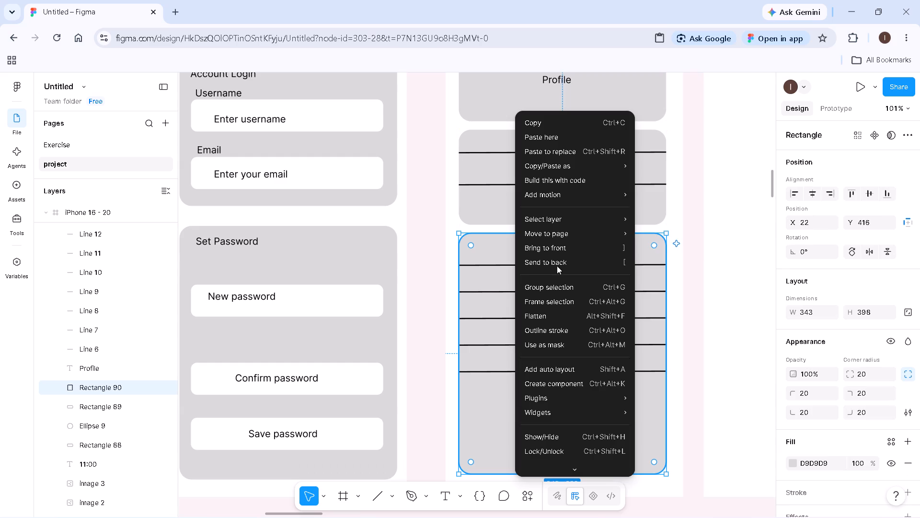
pyautogui.click(561, 141)
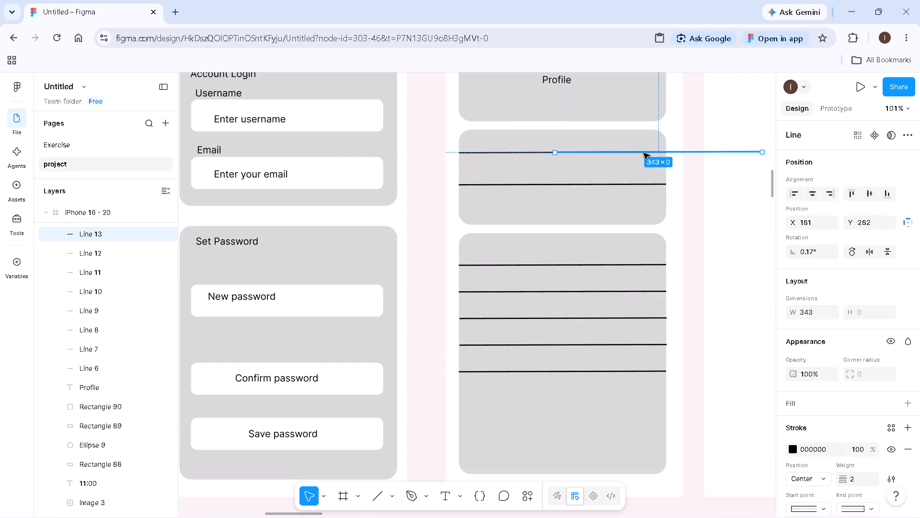
pyautogui.moveTo(721, 151); pyautogui.dragTo(602, 365)
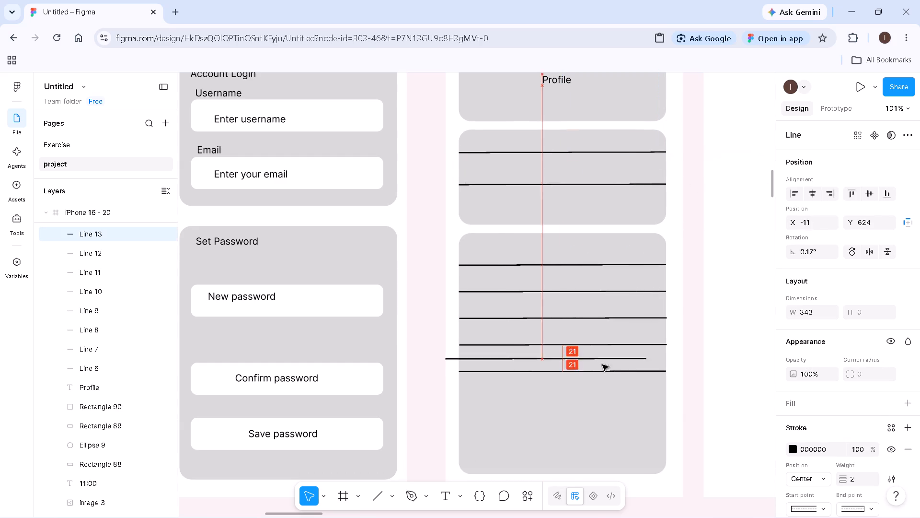
pyautogui.moveTo(602, 365); pyautogui.dragTo(626, 409)
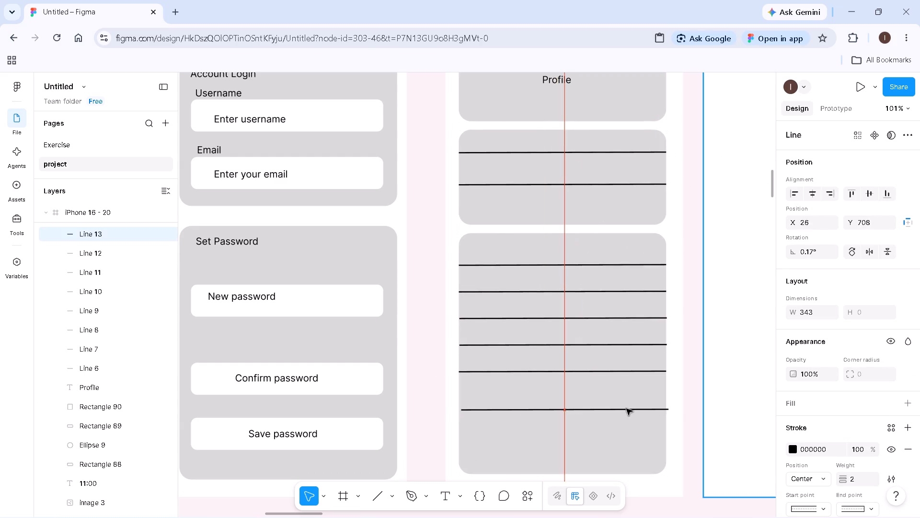
pyautogui.moveTo(626, 409); pyautogui.dragTo(624, 409)
# Paste a seventh divider line into the third card, edge to edge below the sixth and near the card's lower end.
pyautogui.rightClick(586, 438)
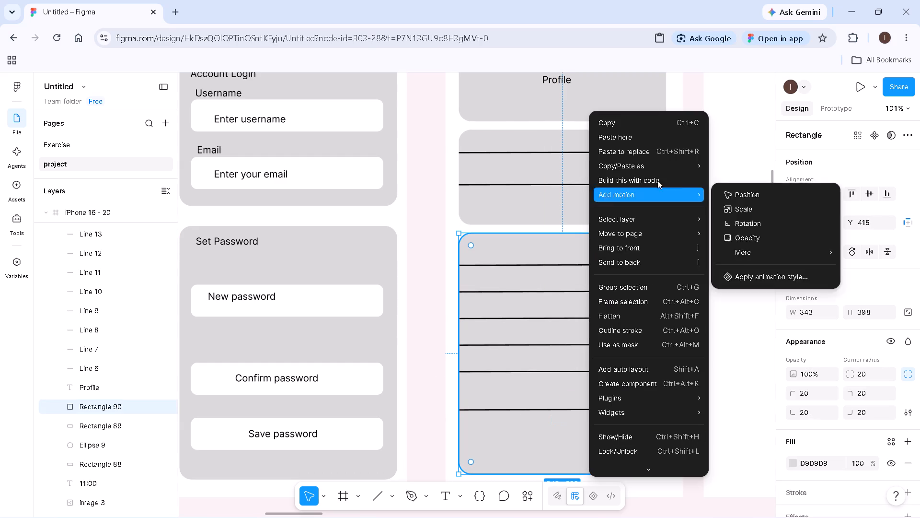
pyautogui.click(649, 142)
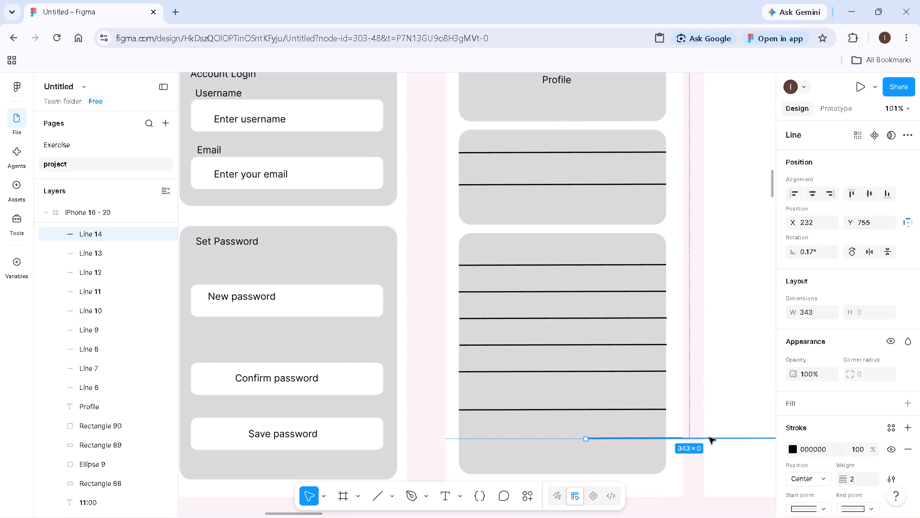
pyautogui.moveTo(709, 438); pyautogui.dragTo(580, 441)
pyautogui.click(693, 402)
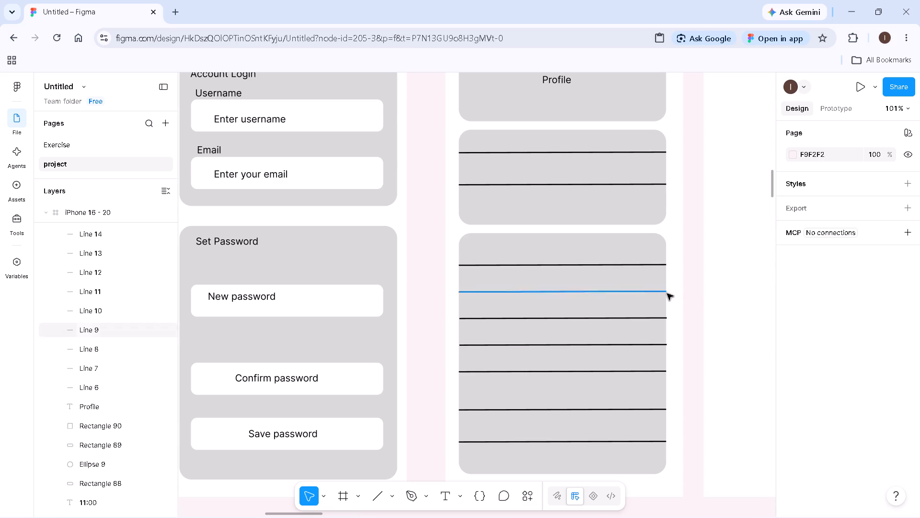
# Shift the third card's fourth divider line flush with the card's side edges, at X 22, Y 602.
pyautogui.keyDown('ctrl'); pyautogui.scroll(10, 686, 334); pyautogui.keyUp('ctrl')
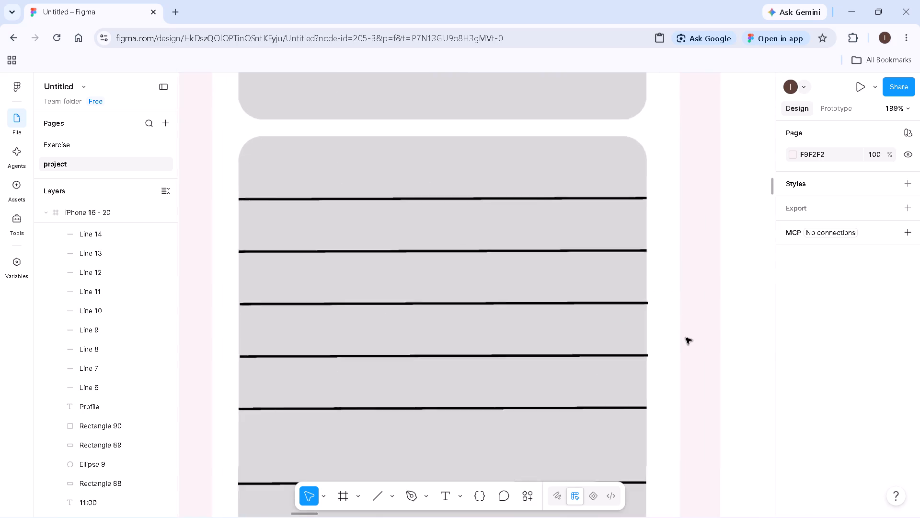
pyautogui.keyDown('ctrl'); pyautogui.scroll(-5, 478, 369); pyautogui.keyUp('ctrl')
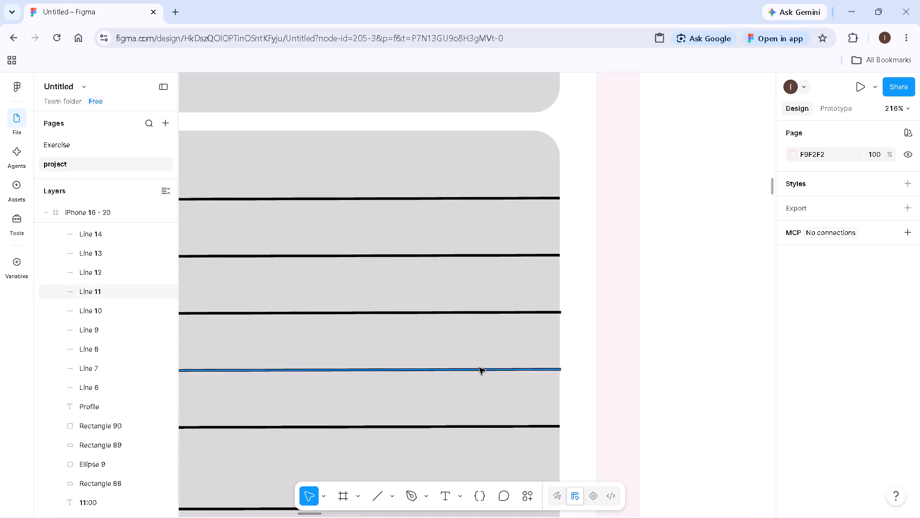
pyautogui.press('h')
pyautogui.moveTo(437, 365); pyautogui.dragTo(553, 354)
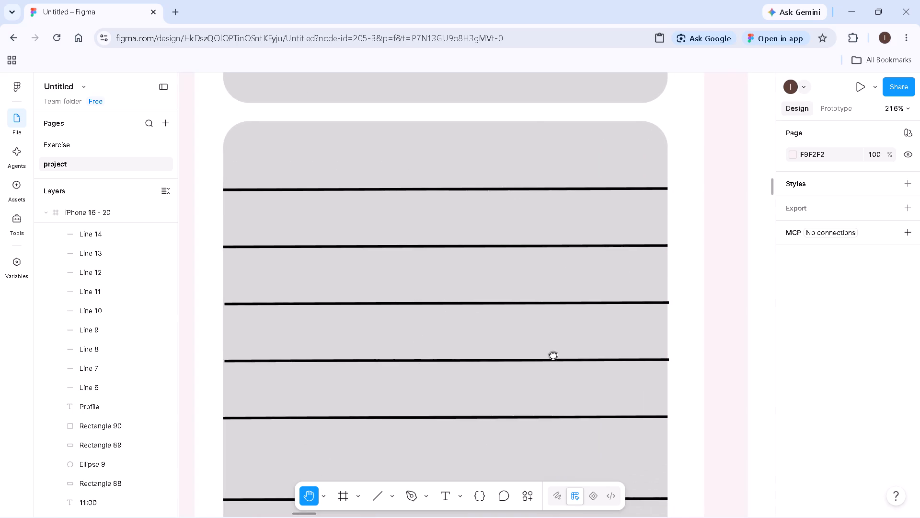
pyautogui.moveTo(553, 354); pyautogui.dragTo(574, 350)
pyautogui.keyDown('ctrl'); pyautogui.tripleClick(574, 350); pyautogui.keyUp('ctrl')
pyautogui.keyDown('ctrl'); pyautogui.click(574, 350); pyautogui.keyUp('ctrl')
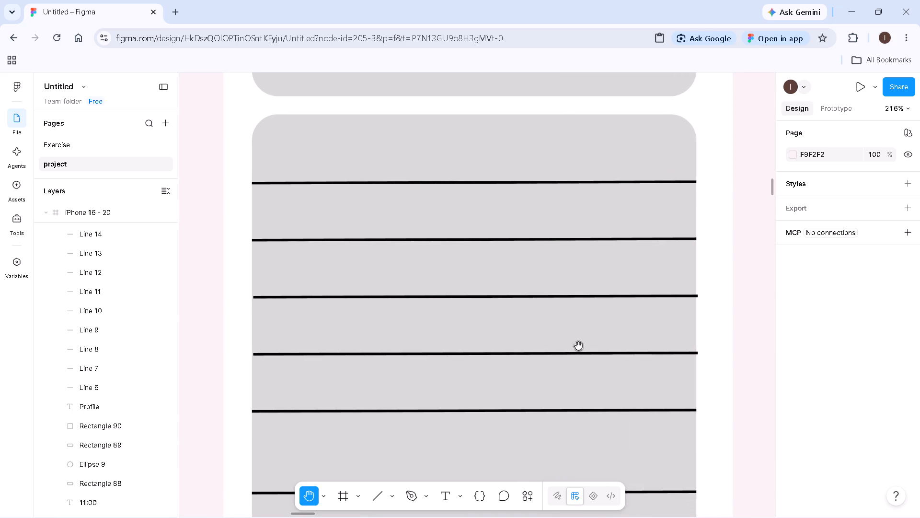
pyautogui.press('v')
pyautogui.click(571, 354)
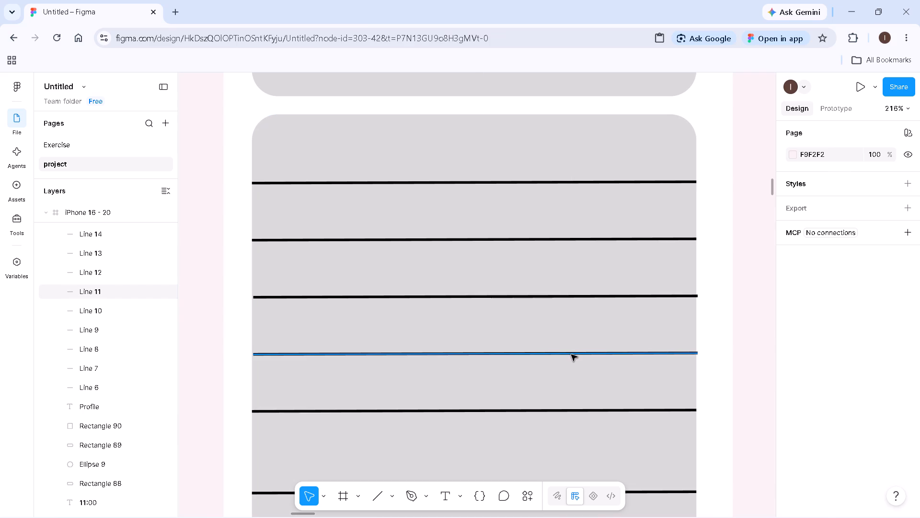
pyautogui.click(206, 328)
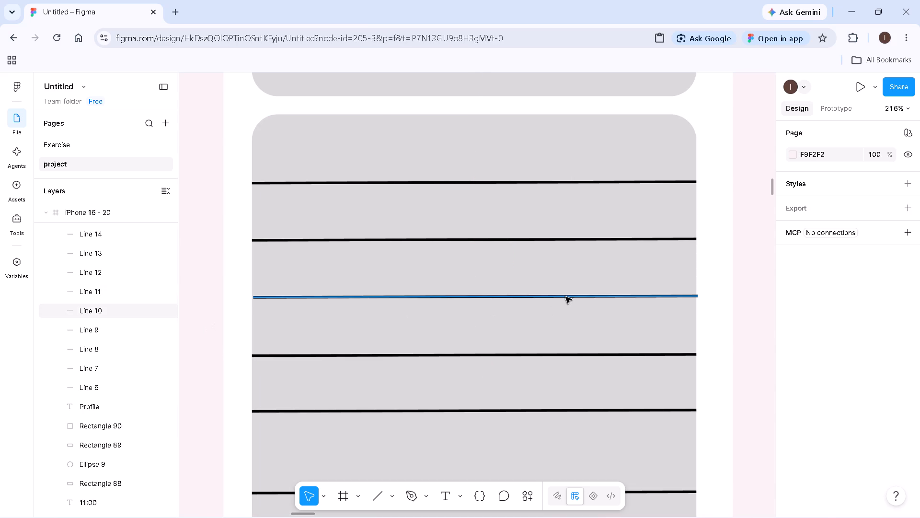
# Shift the third card's third divider line flush with the card's side edges, at X 22, Y 555.
pyautogui.click(565, 297)
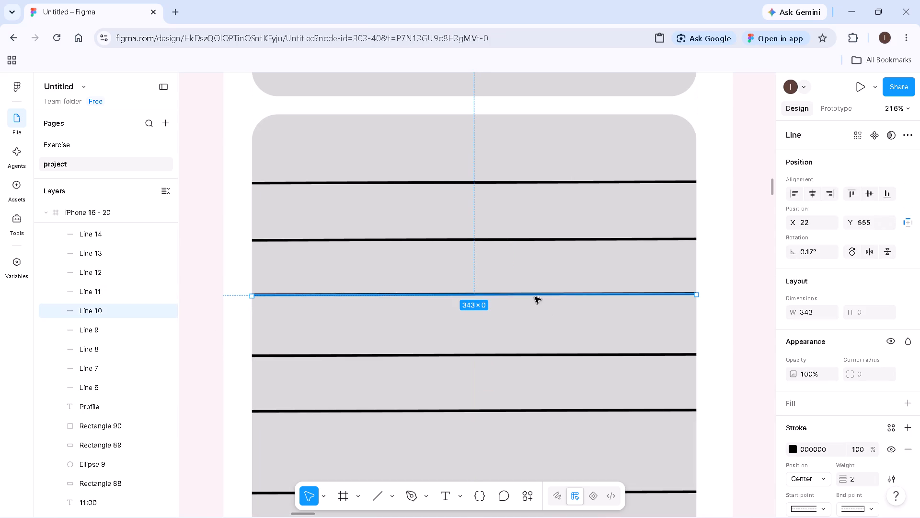
pyautogui.click(213, 306)
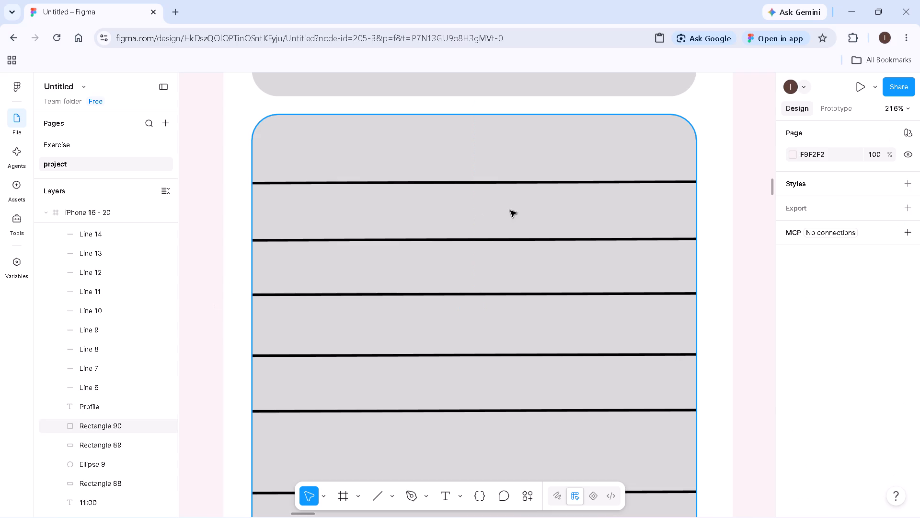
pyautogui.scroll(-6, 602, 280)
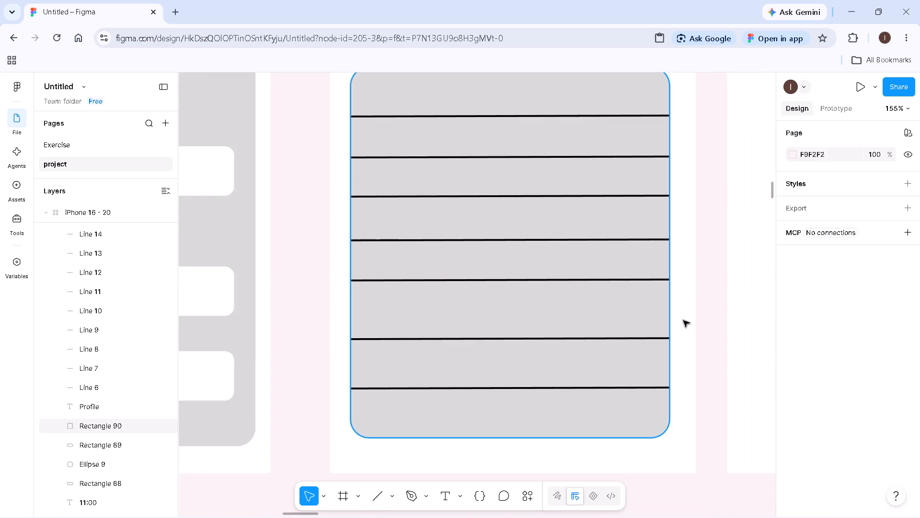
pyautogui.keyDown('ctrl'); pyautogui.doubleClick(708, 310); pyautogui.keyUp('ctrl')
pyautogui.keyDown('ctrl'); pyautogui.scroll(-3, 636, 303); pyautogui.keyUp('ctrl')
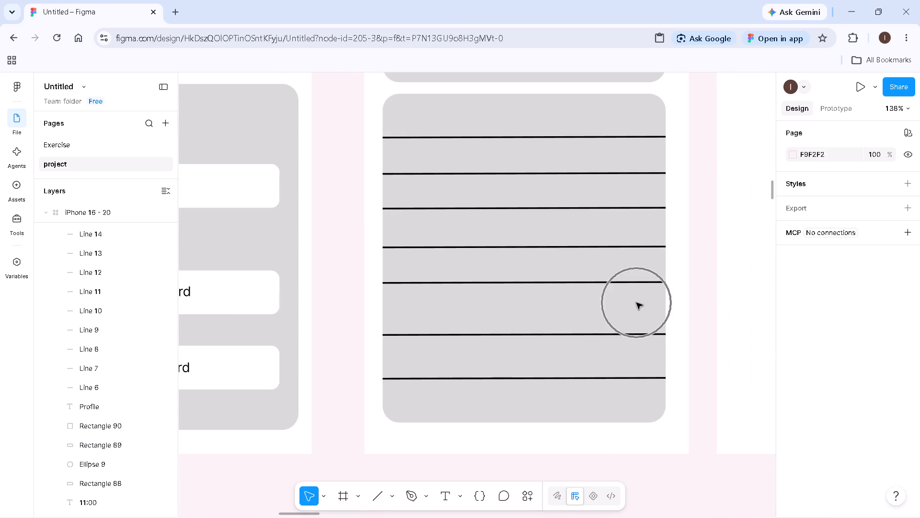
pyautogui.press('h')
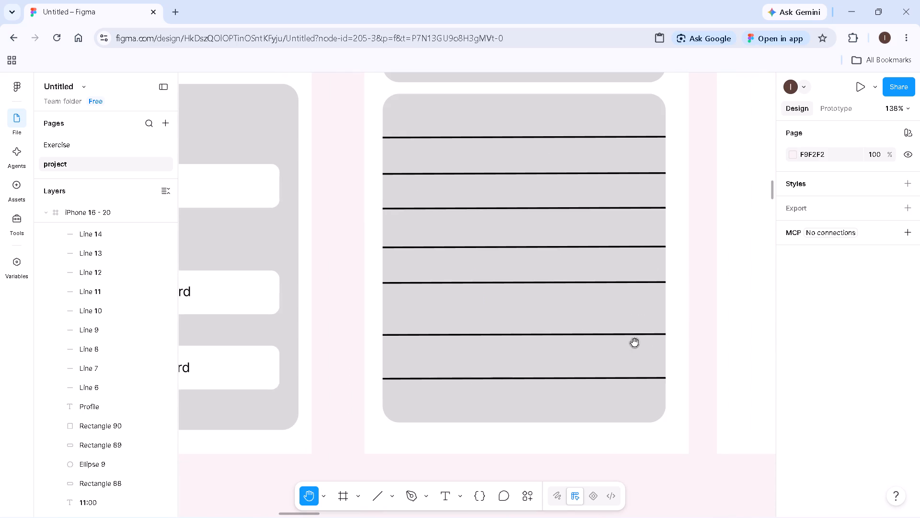